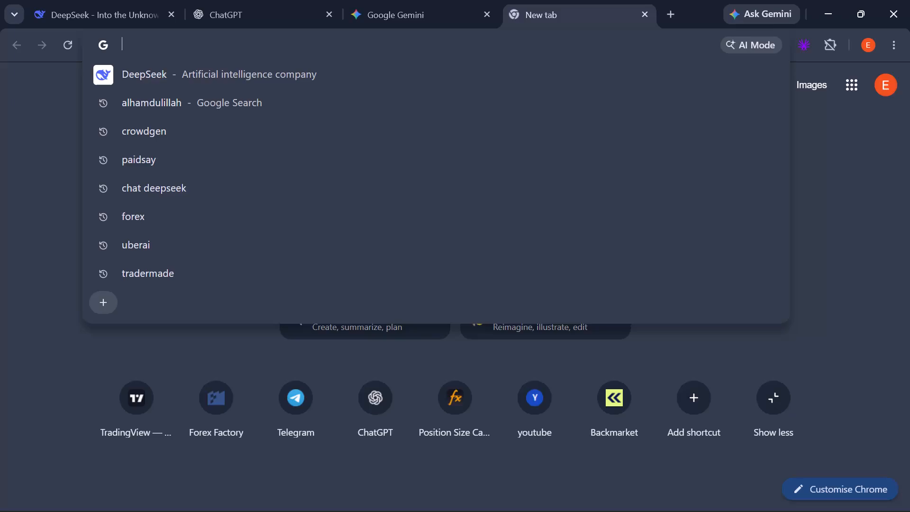
Load tradingview.com in the new browser tab.
key(t)
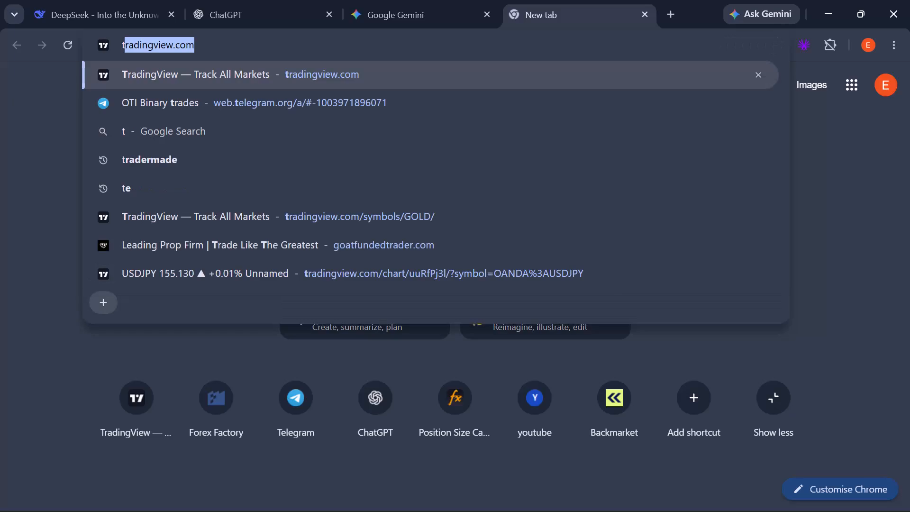
key(Return)
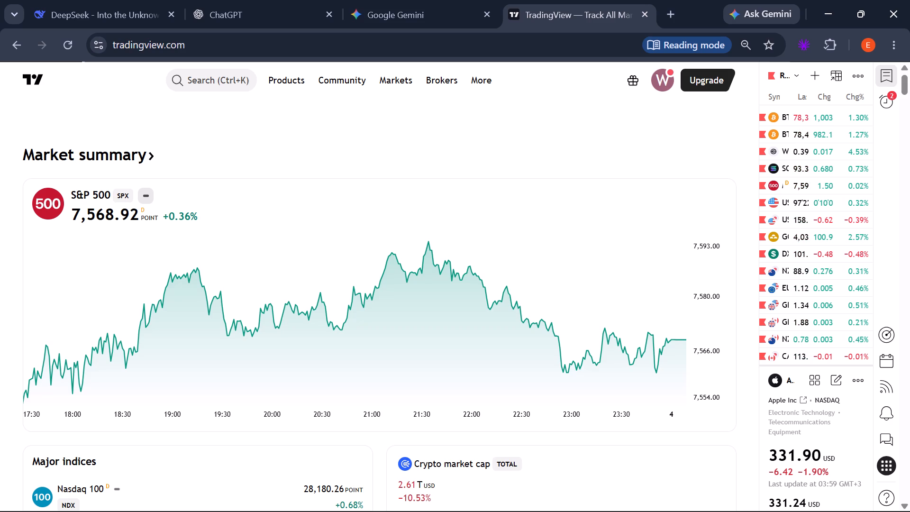
Select Gold in the watchlist and open its full chart.
scroll(846, 255, down, 1)
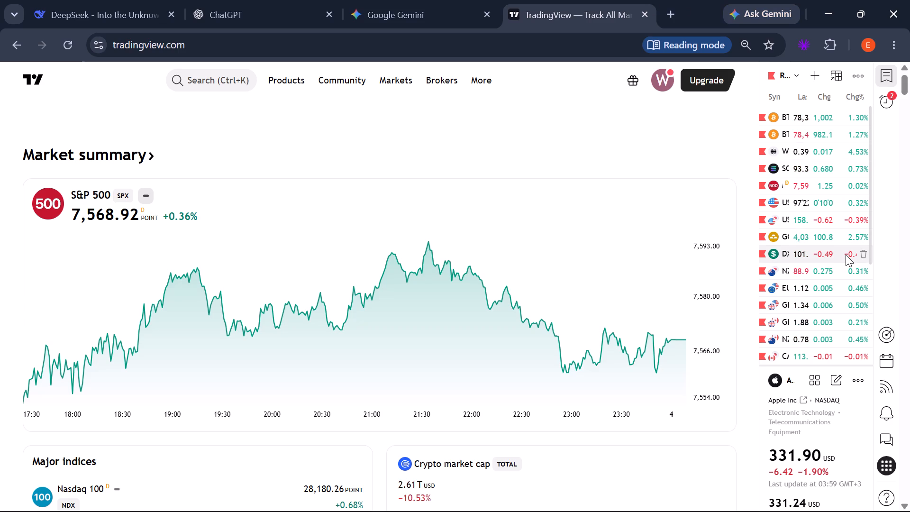
scroll(819, 219, down, 1)
double_click(819, 221)
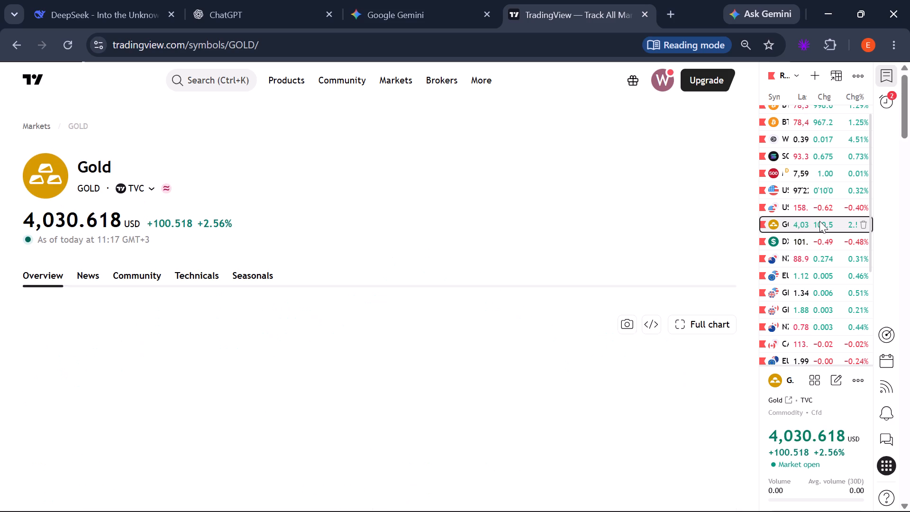
click(713, 328)
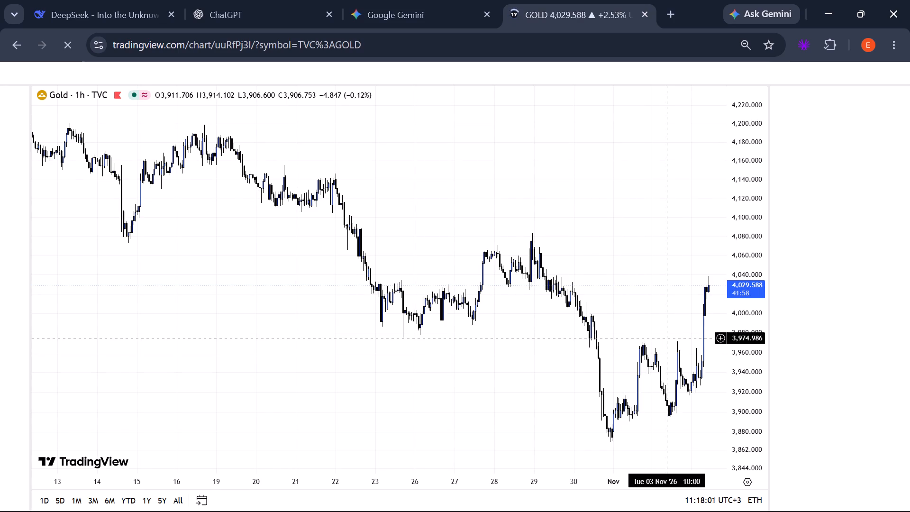
Stretch the grey zone rectangle on the Gold chart to about 5 Nov 21:00, with its lower edge at about 4,095.5.
scroll(668, 338, up, 6)
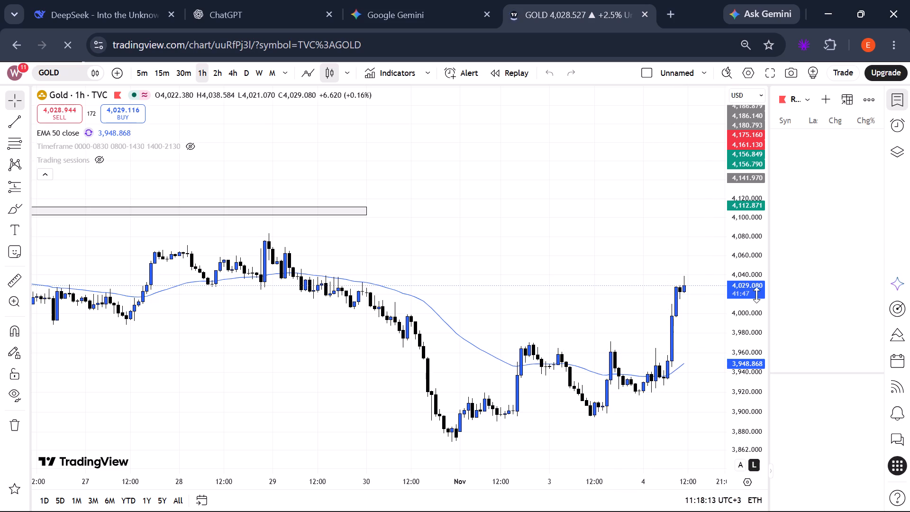
scroll(764, 295, down, 3)
scroll(655, 330, down, 5)
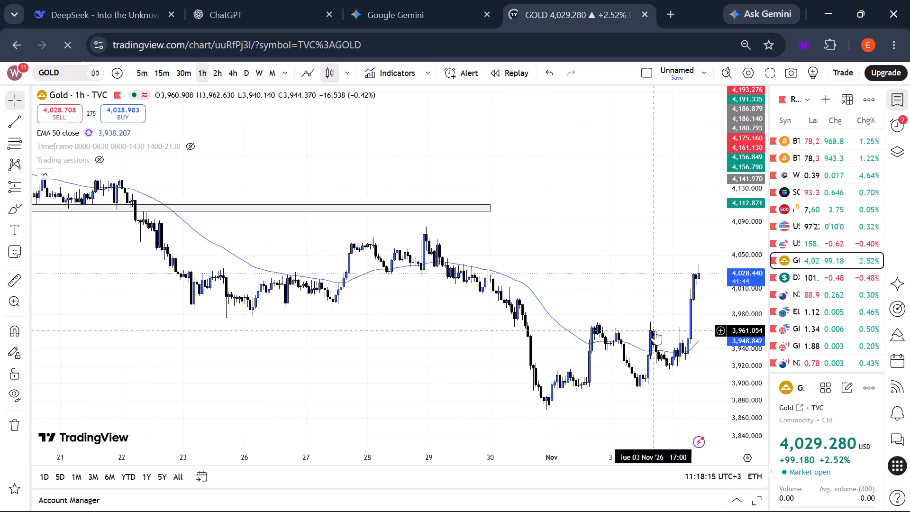
scroll(655, 330, left, 1)
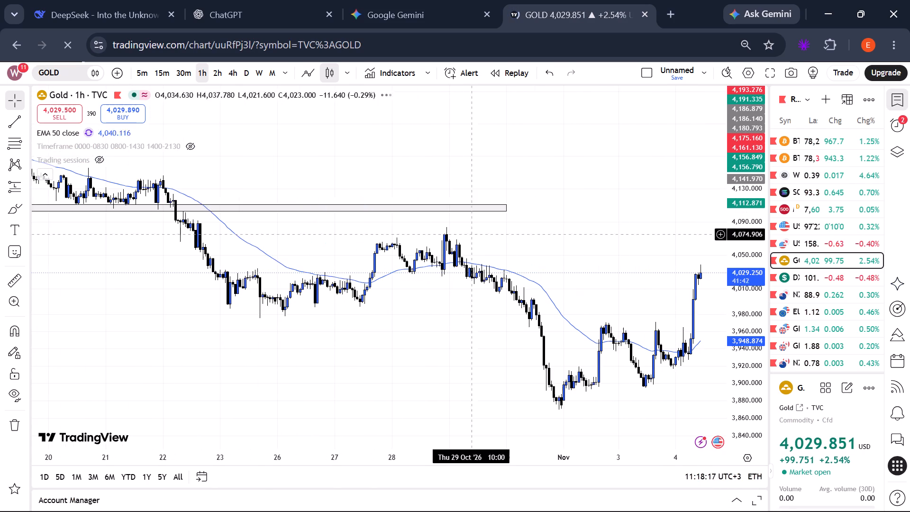
drag(458, 186, 363, 241)
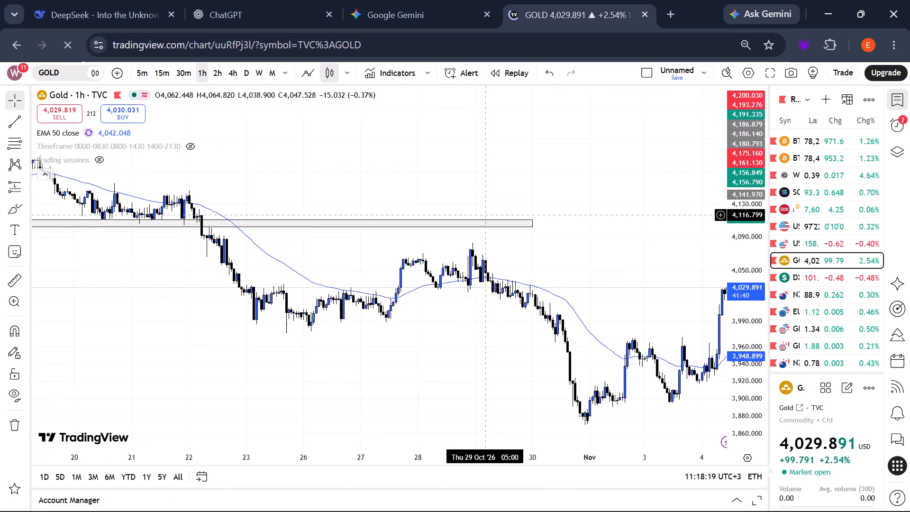
drag(363, 241, 323, 238)
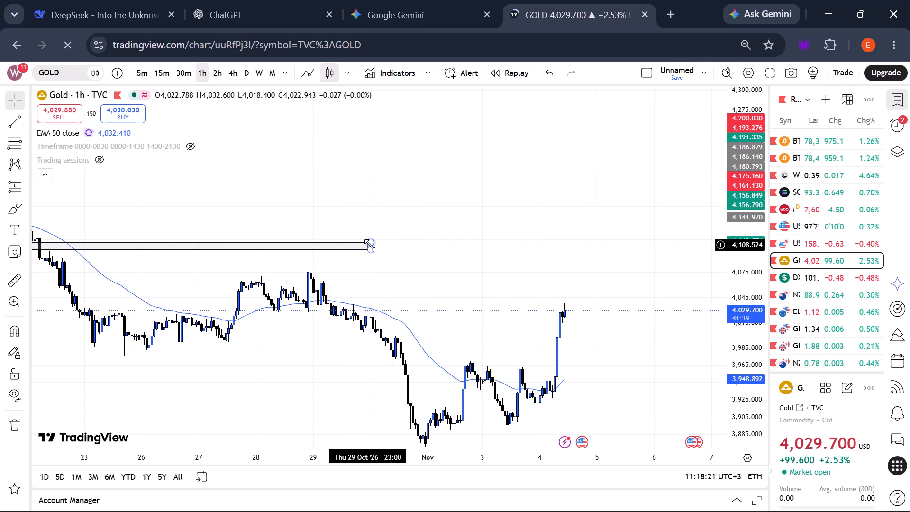
drag(372, 246, 646, 256)
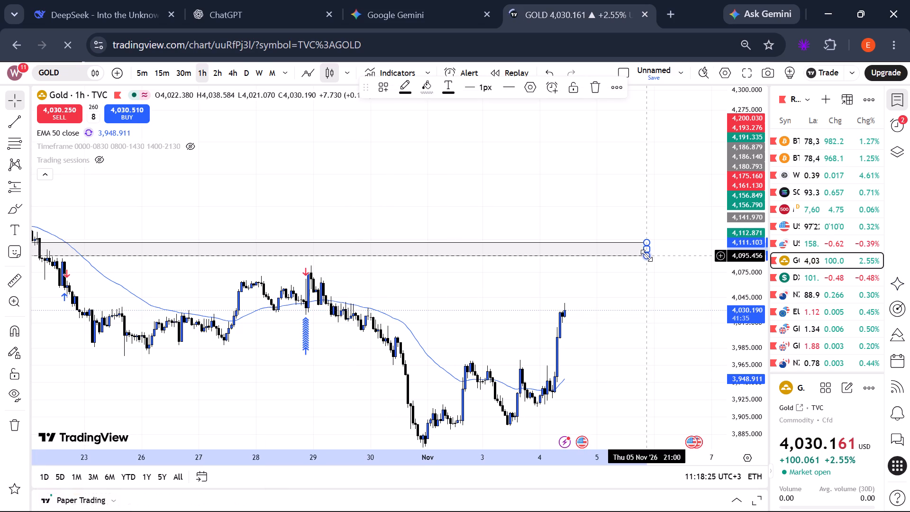
click(665, 308)
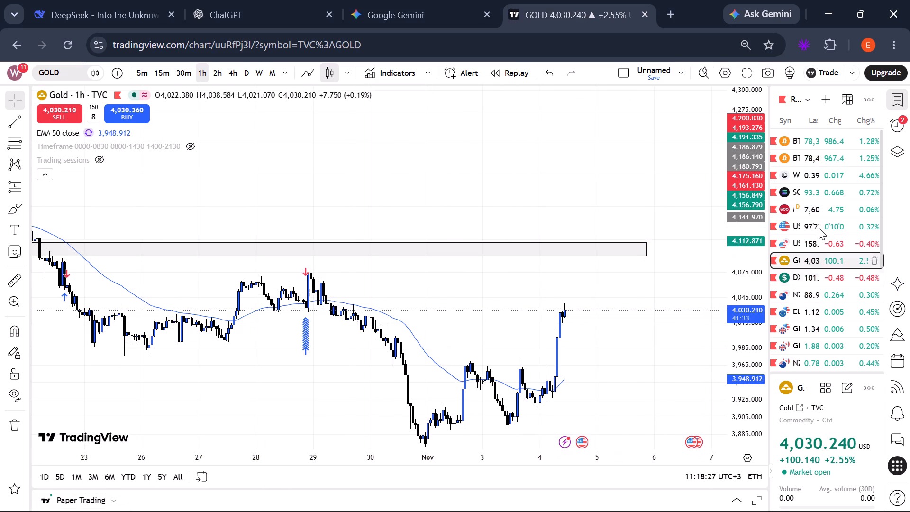
Switch the chart to AUDNZD from the watchlist's weekly interest section.
scroll(819, 227, down, 8)
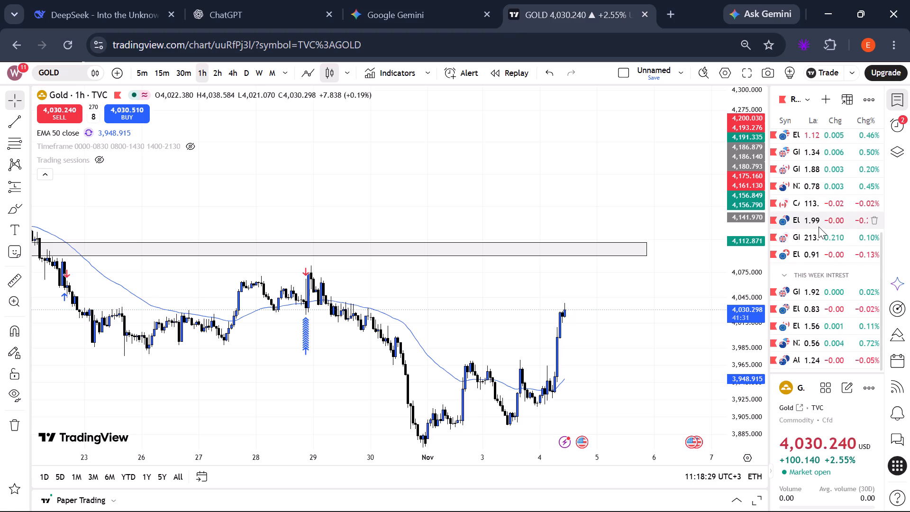
click(820, 357)
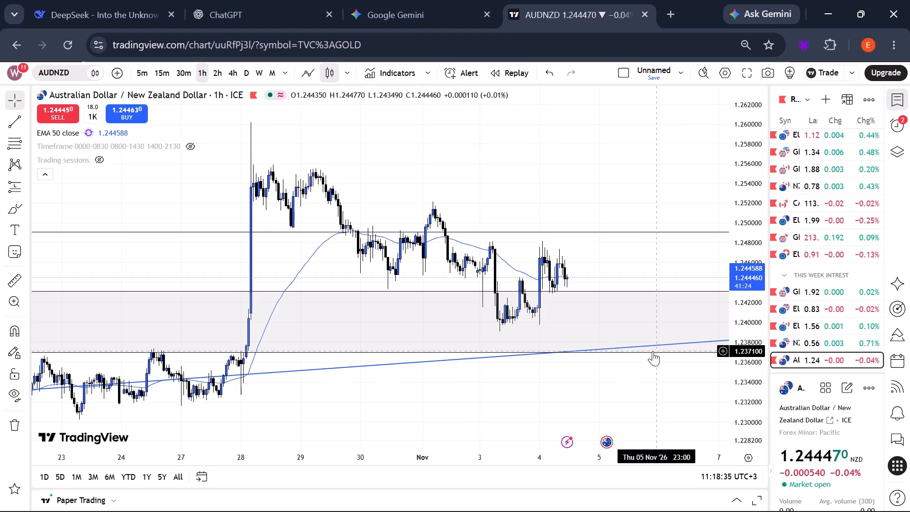
Place a Long Position on the AUDNZD 1h chart just after the latest candle, with entry at about 1.24304 on the grey zone's upper edge.
scroll(740, 307, left, 2)
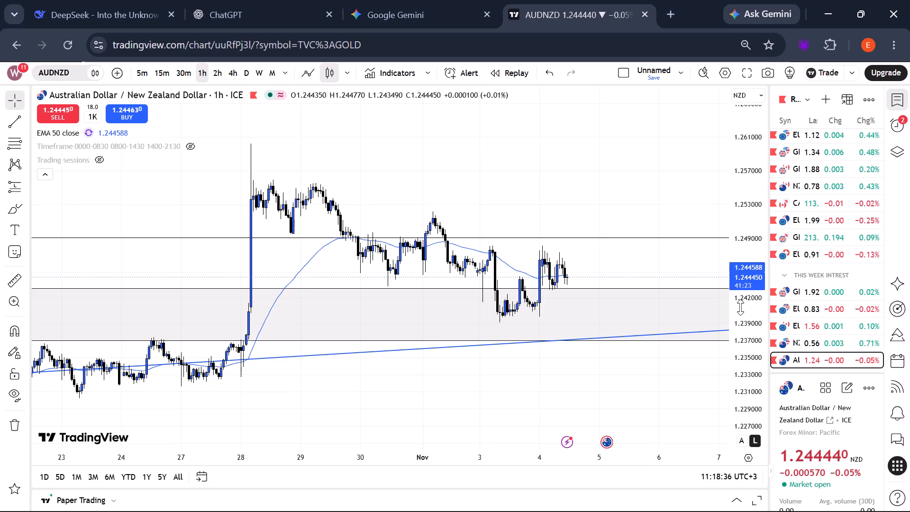
scroll(740, 307, left, 1)
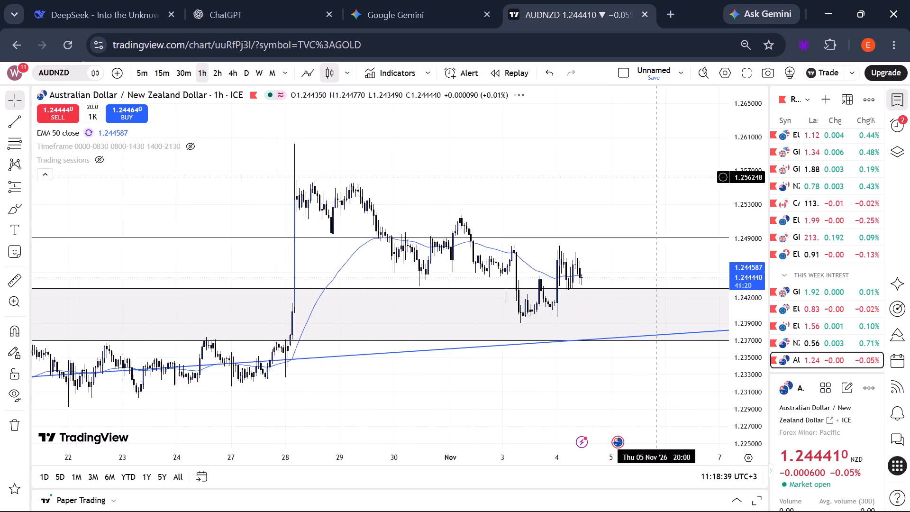
scroll(601, 308, up, 1)
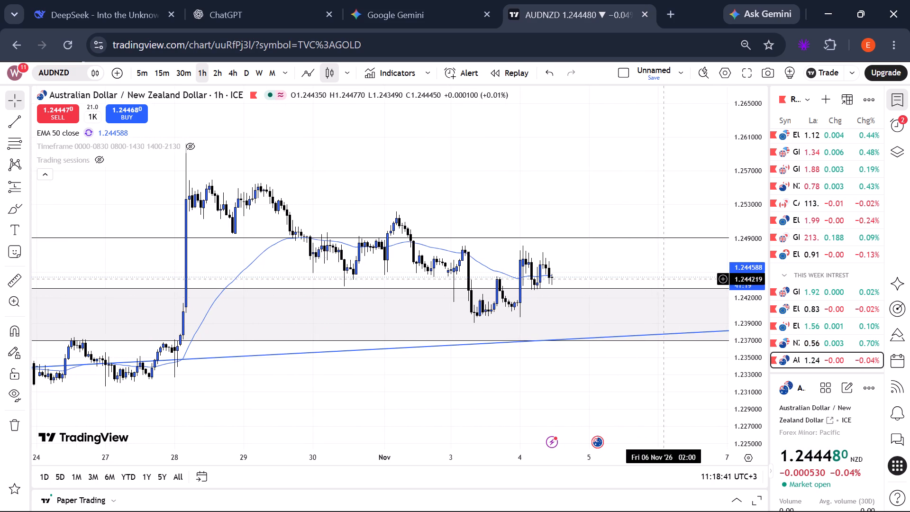
scroll(737, 254, up, 6)
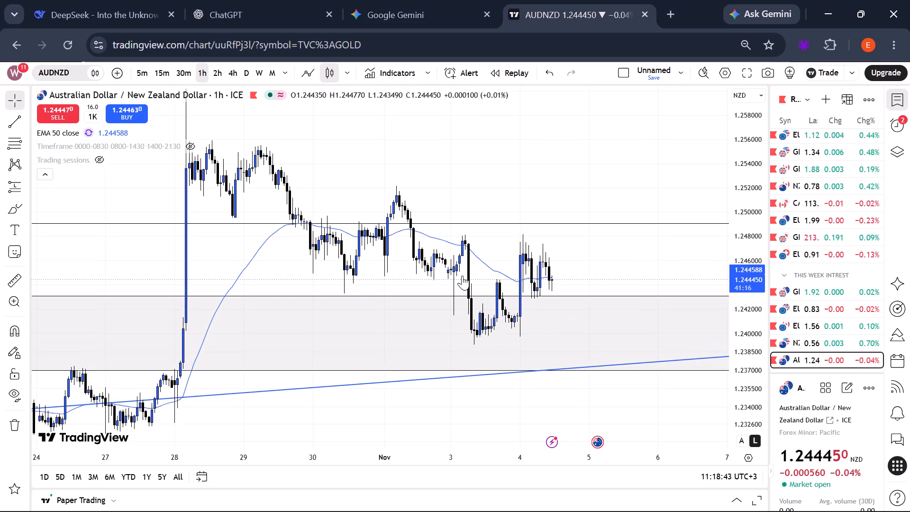
scroll(461, 275, down, 2)
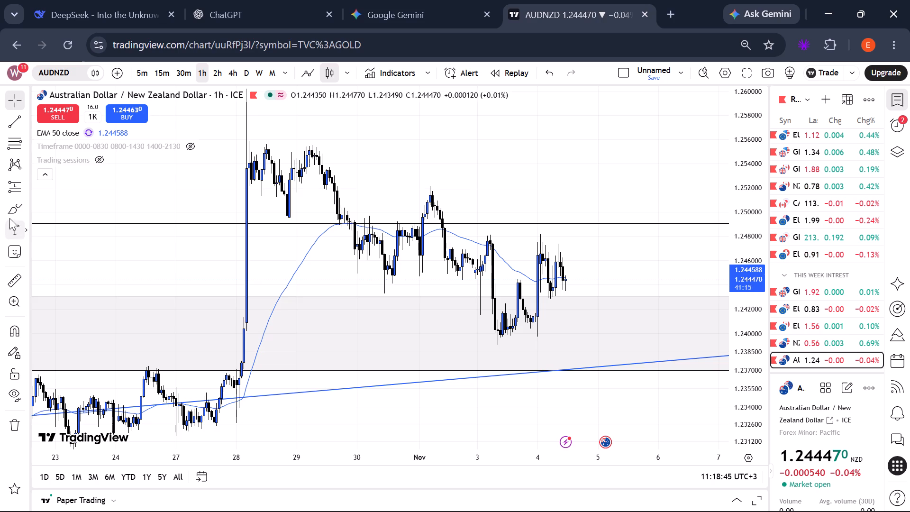
click(18, 186)
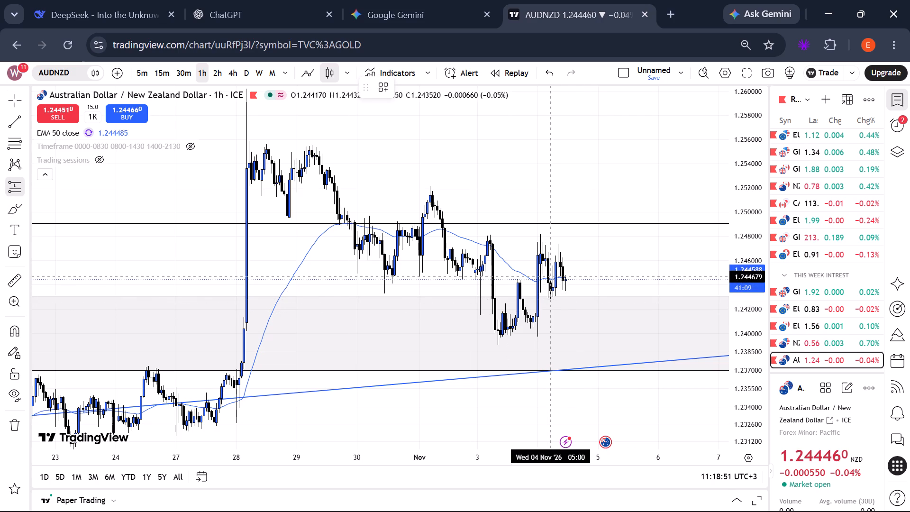
click(584, 296)
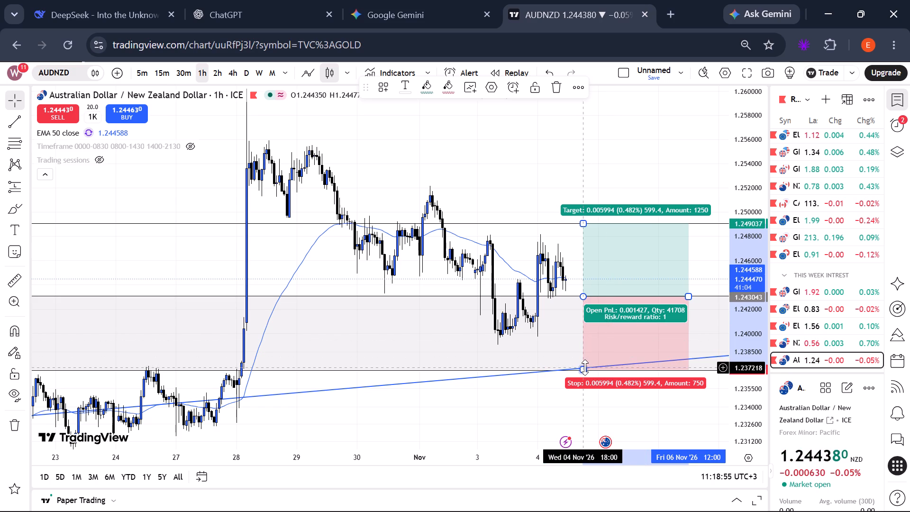
Adjust the AUDNZD long position's stop to about 1.23857 and its target to about 1.25548.
drag(585, 367, 591, 351)
drag(583, 219, 430, 304)
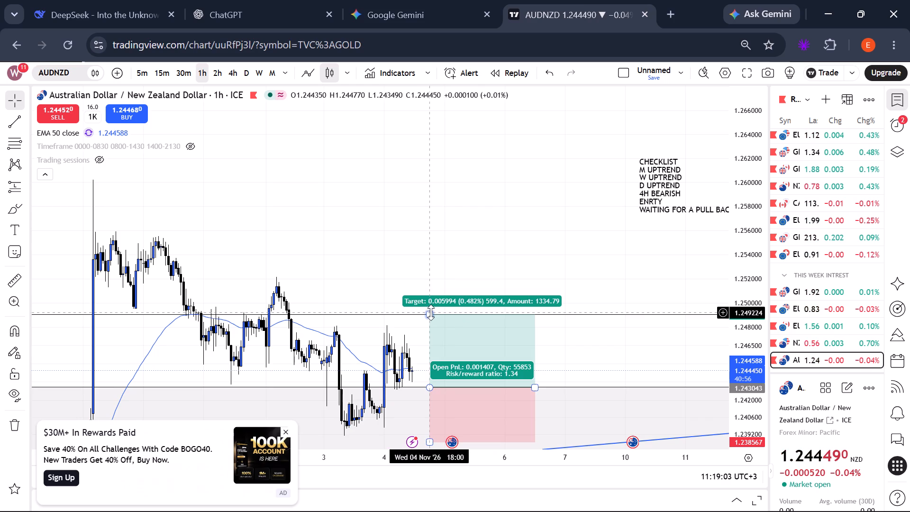
drag(431, 312, 447, 223)
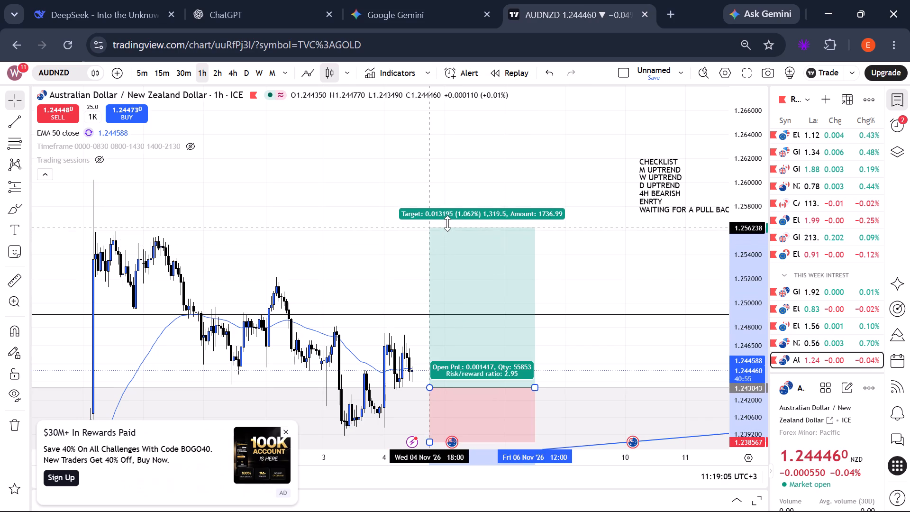
drag(447, 223, 457, 213)
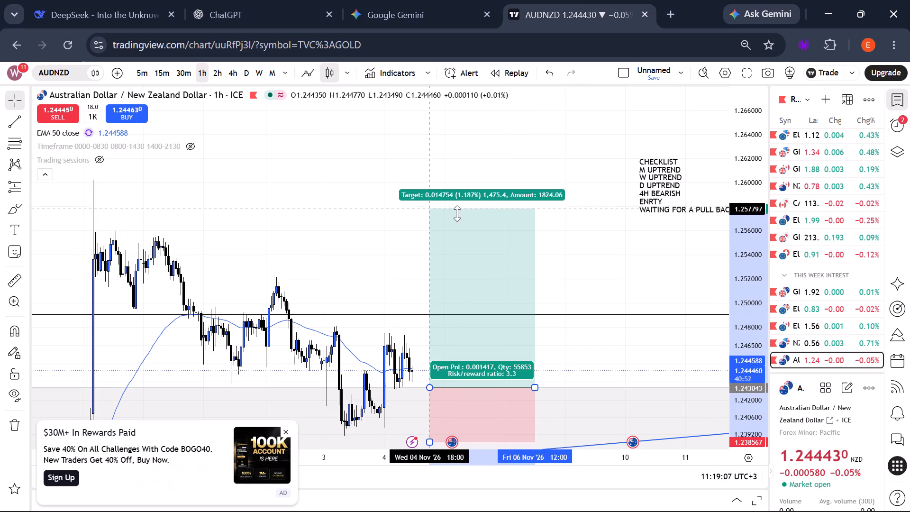
drag(457, 213, 457, 238)
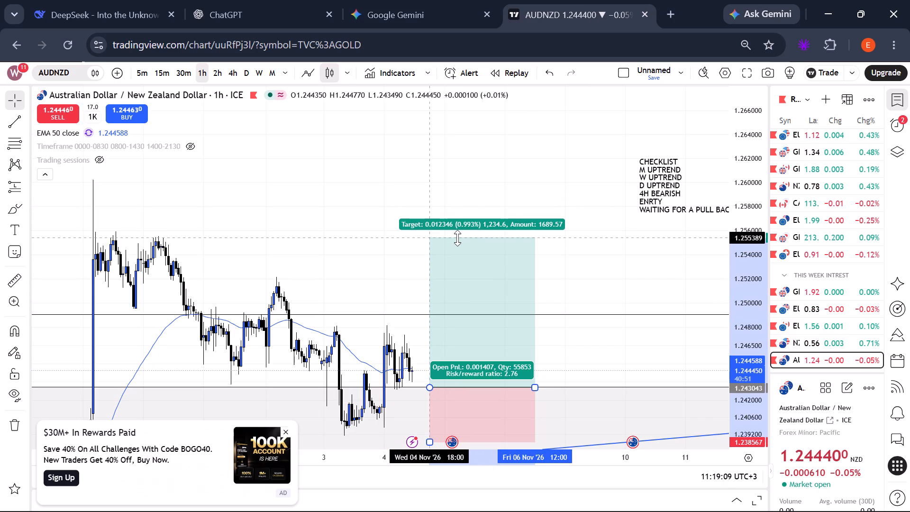
drag(457, 238, 457, 237)
click(646, 273)
Review the AUDNZD long position against the trend line and support zone, switching the chart from 1h to the daily timeframe.
scroll(646, 273, down, 2)
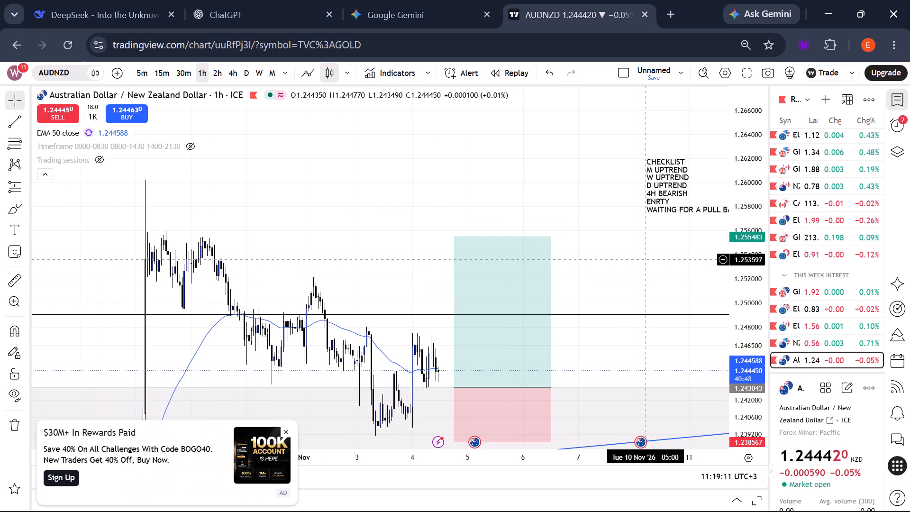
scroll(664, 340, up, 2)
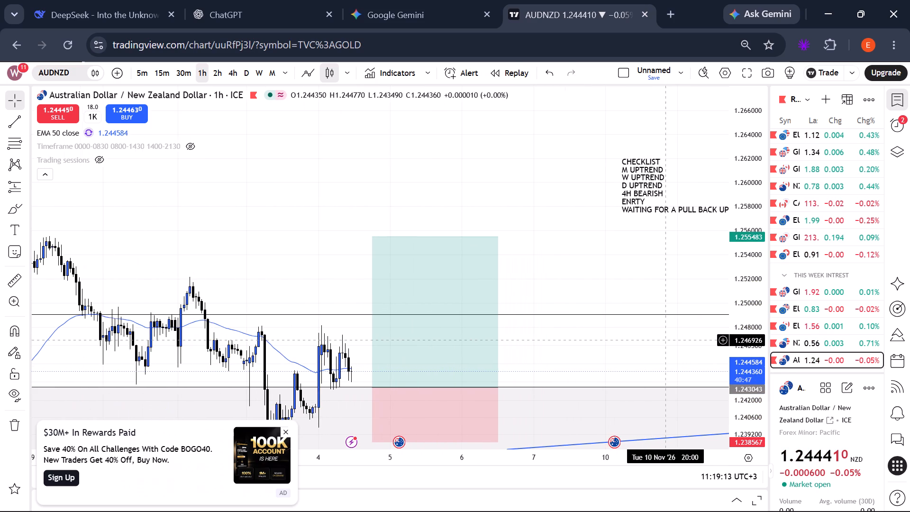
drag(660, 339, 609, 219)
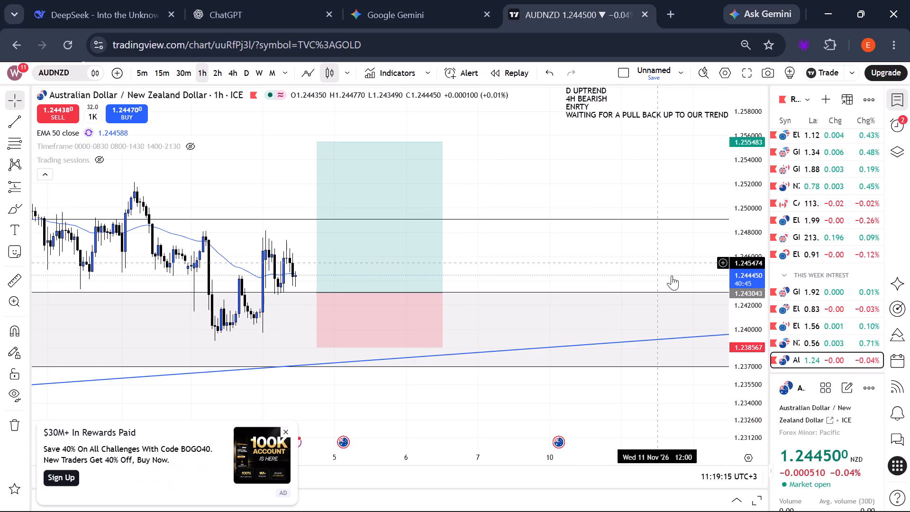
scroll(735, 333, down, 4)
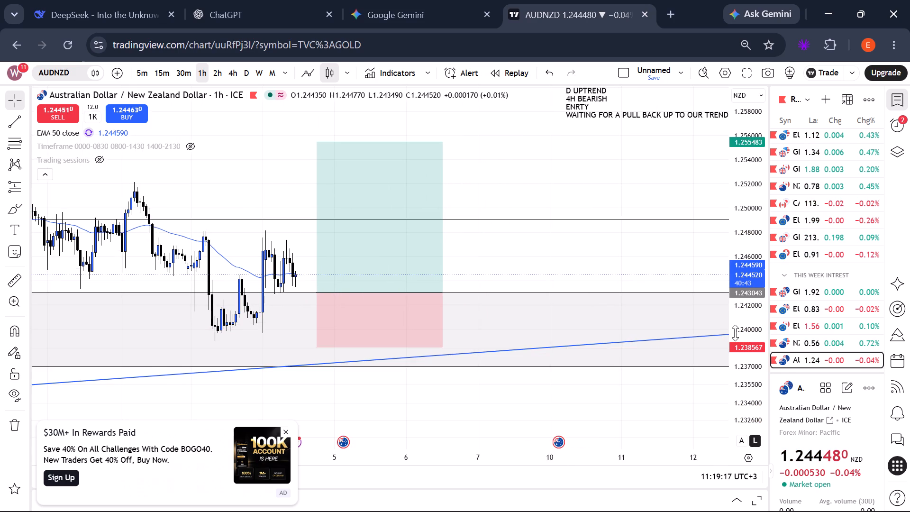
scroll(527, 276, down, 5)
scroll(527, 276, up, 1)
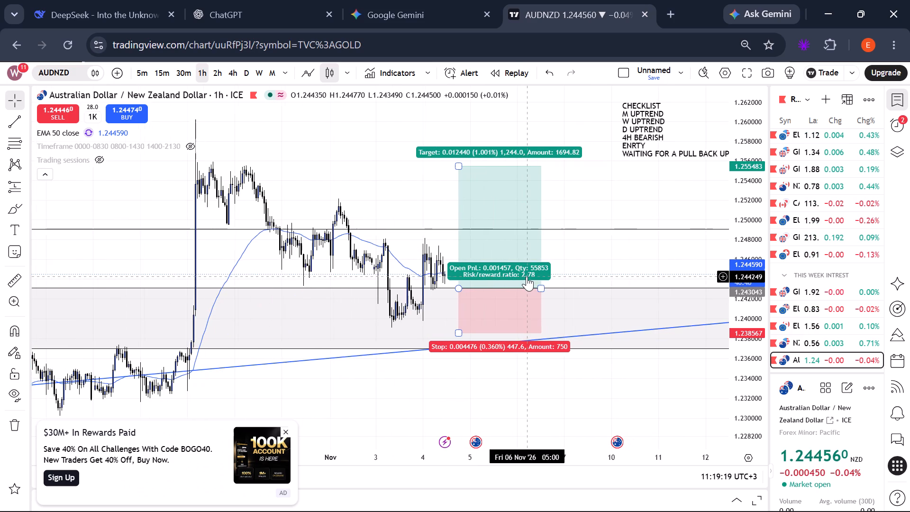
click(243, 68)
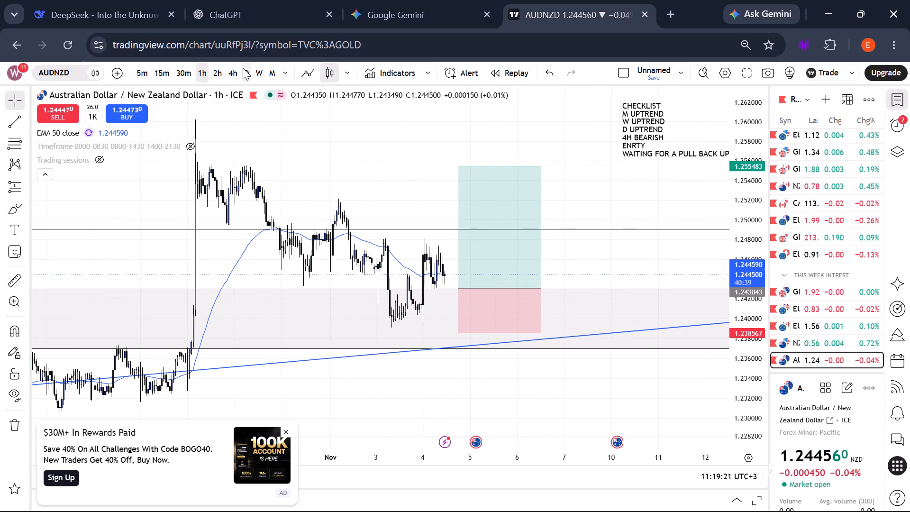
scroll(464, 182, up, 2)
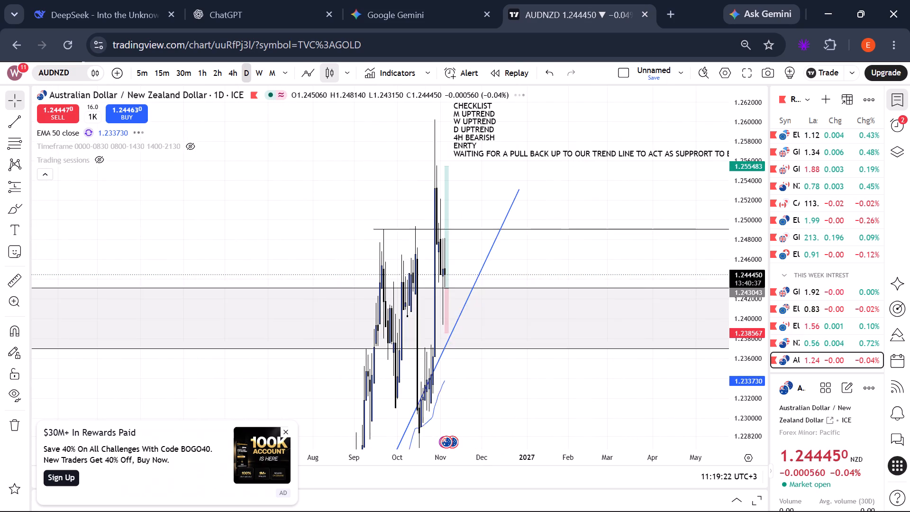
scroll(464, 182, up, 2)
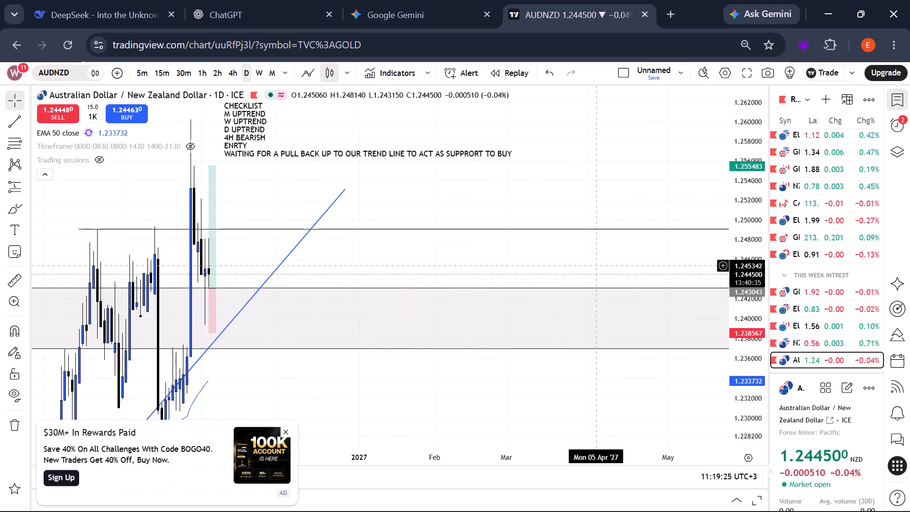
scroll(749, 351, down, 4)
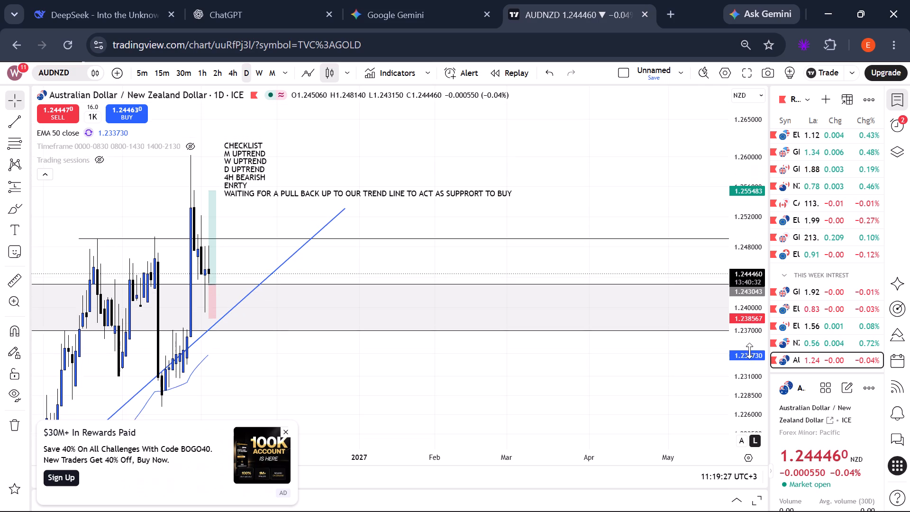
drag(559, 393, 704, 334)
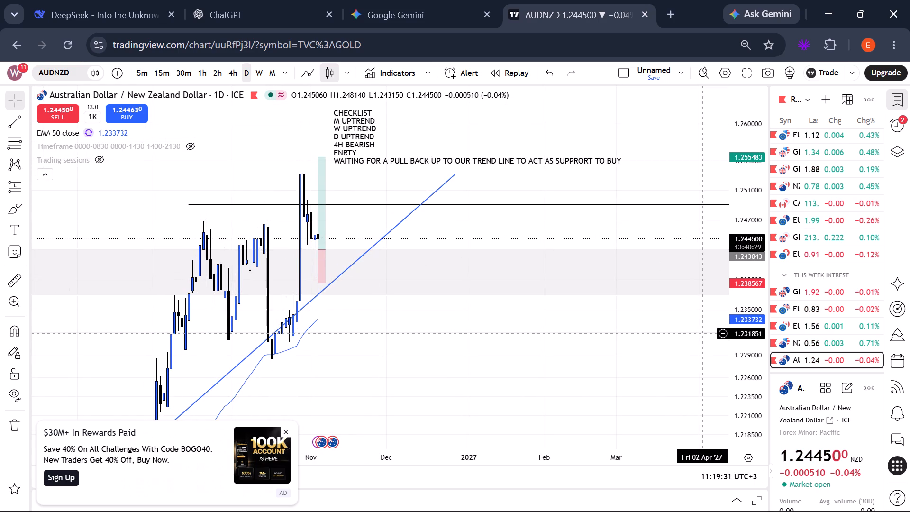
Check the AUDNZD long position on the 4h timeframe.
scroll(595, 270, up, 2)
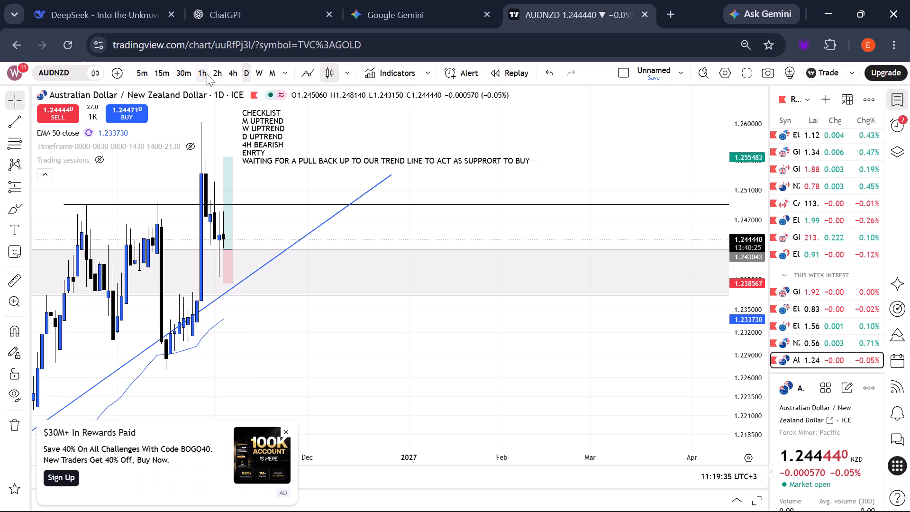
click(233, 73)
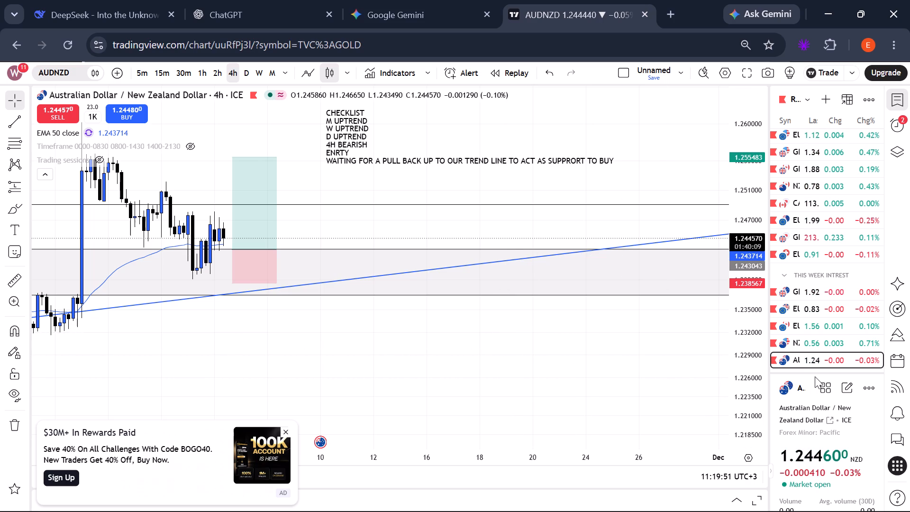
Switch the chart to NZDUSD from the watchlist's weekly interest section.
click(838, 345)
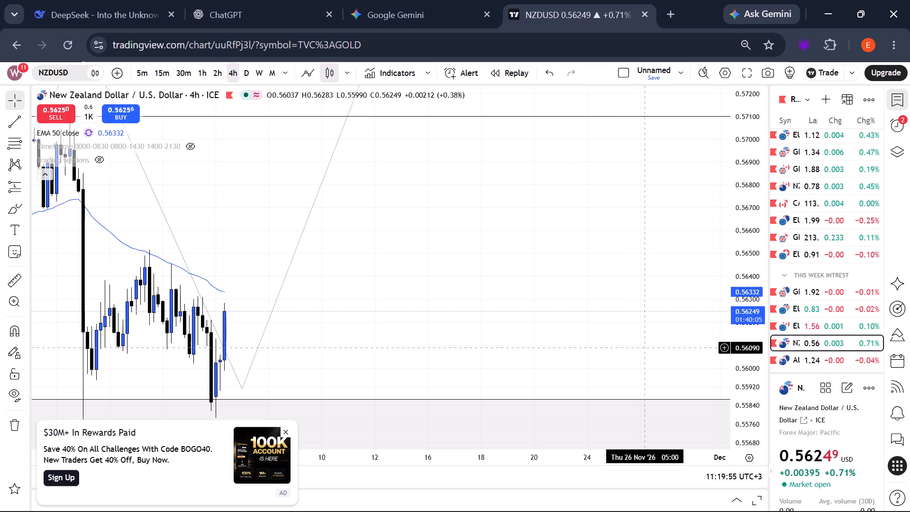
Examine the NZDUSD 4h price action against the grey support zone, the EMA and the drawn projection path.
scroll(651, 345, down, 2)
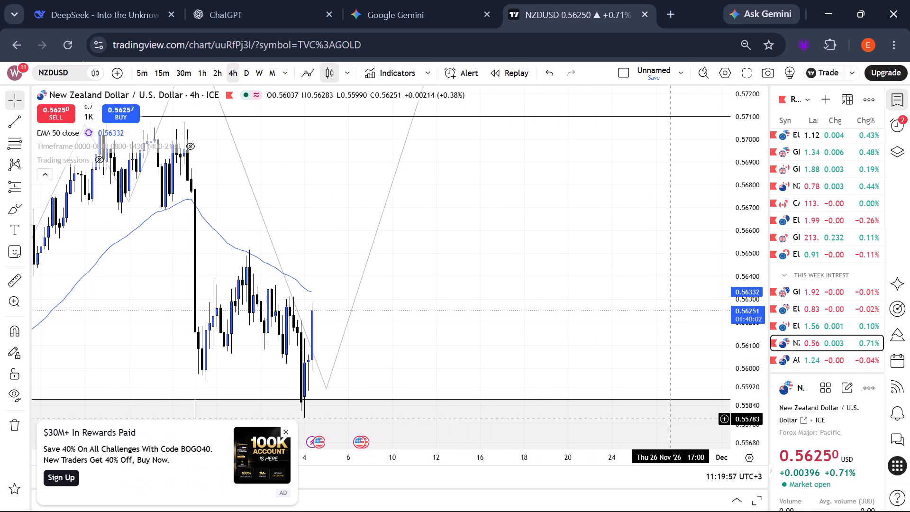
scroll(673, 319, up, 1)
click(673, 319)
drag(673, 319, 717, 220)
scroll(749, 281, down, 2)
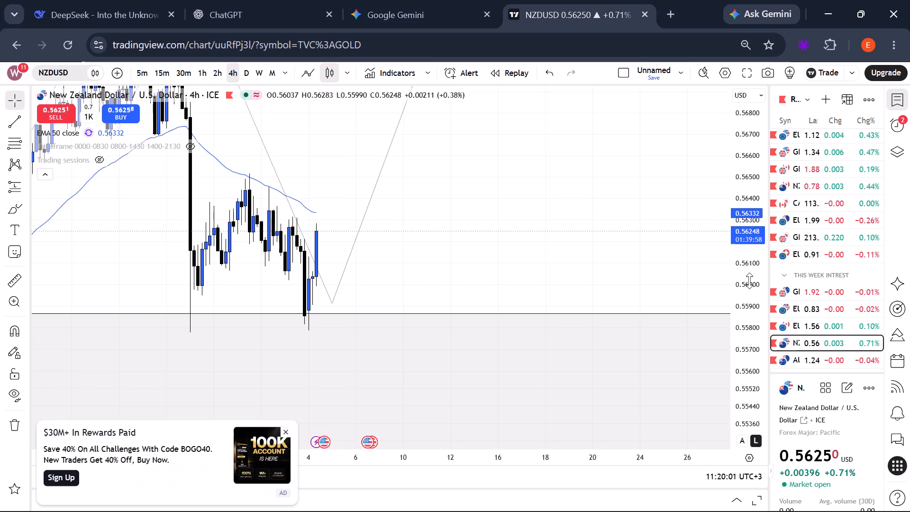
scroll(749, 281, down, 7)
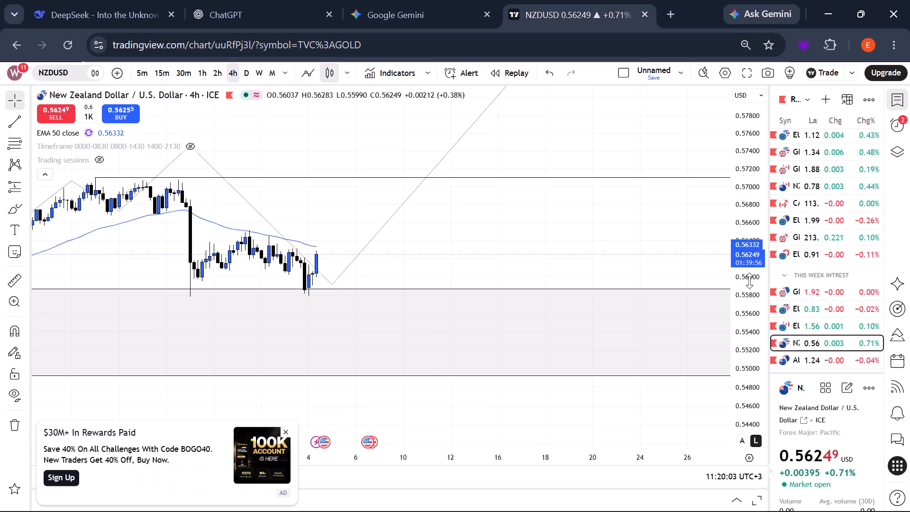
click(572, 224)
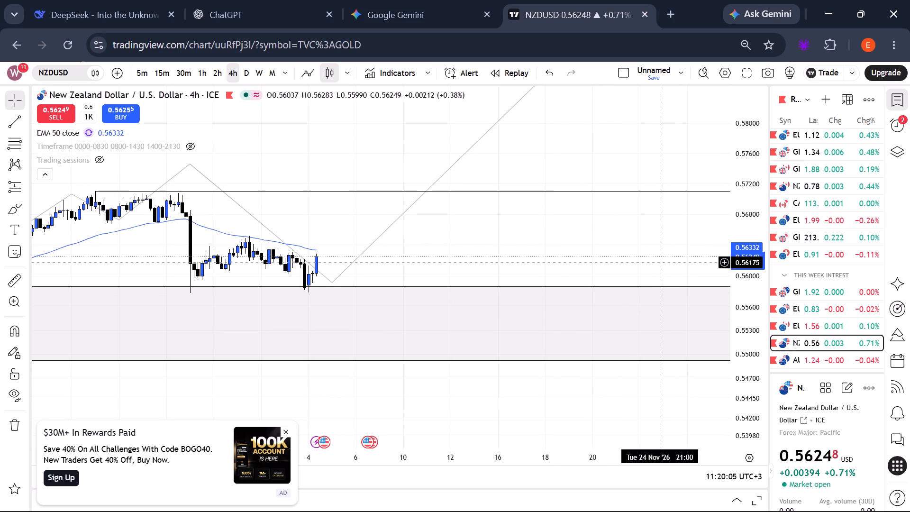
drag(545, 232, 660, 243)
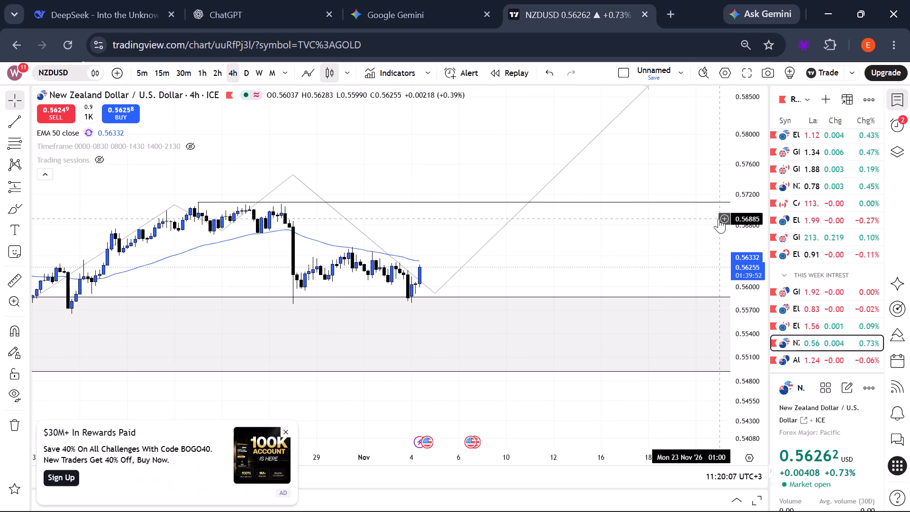
scroll(749, 238, up, 2)
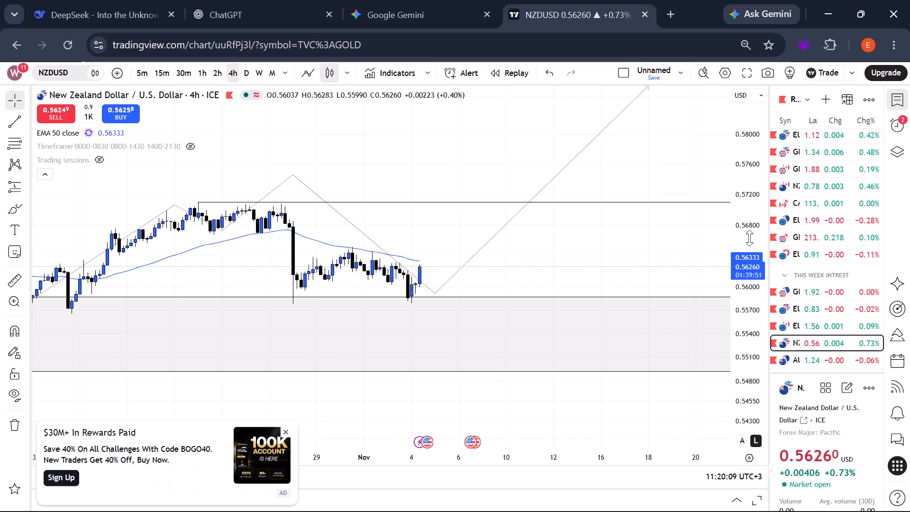
scroll(749, 238, up, 5)
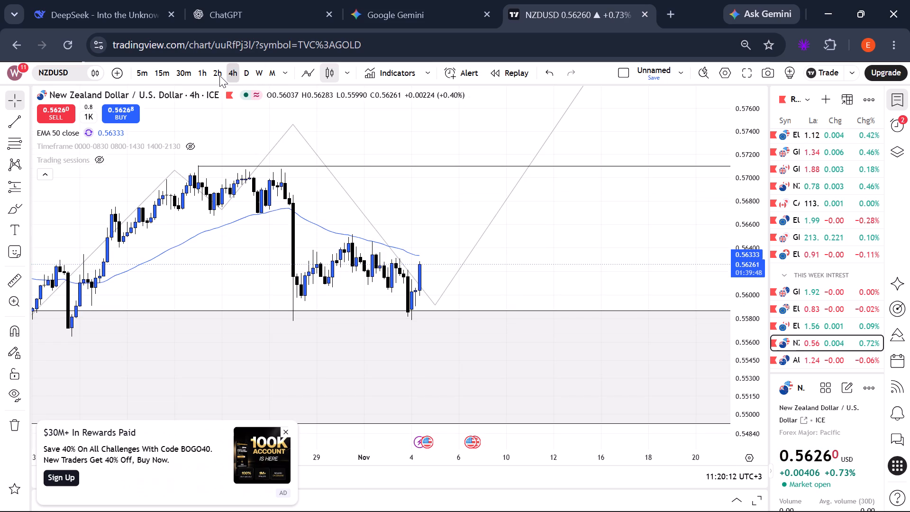
Place a Long Position on the NZDUSD 1h chart just after the latest candle, with entry at about 0.55886 near the grey zone's upper edge.
click(200, 72)
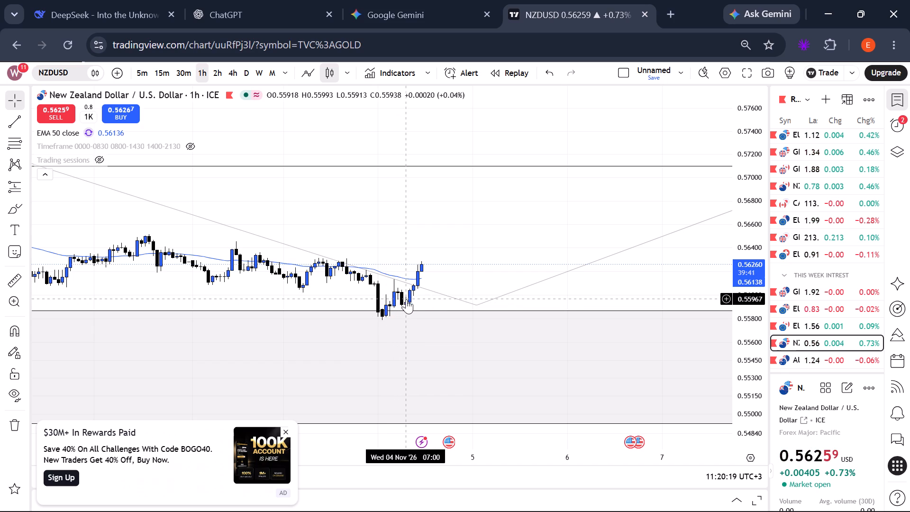
scroll(388, 320, down, 3)
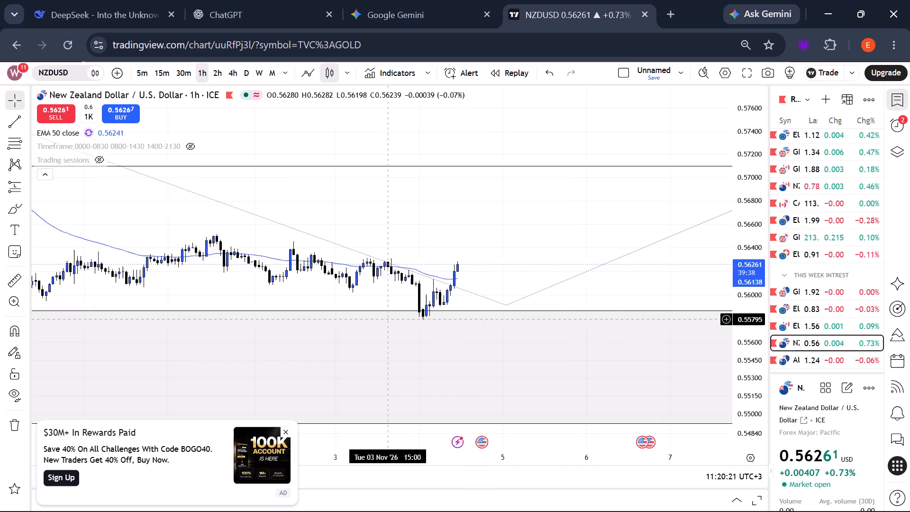
scroll(388, 320, down, 1)
scroll(388, 320, up, 1)
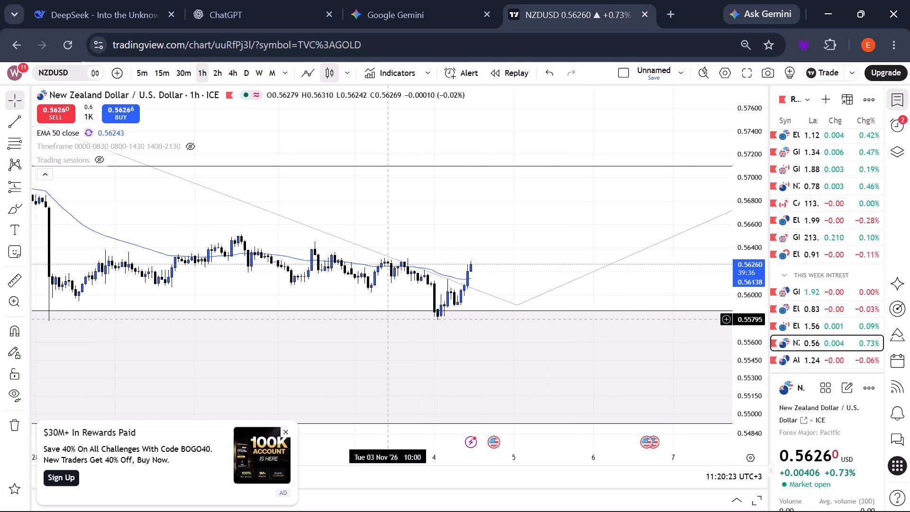
scroll(388, 320, up, 1)
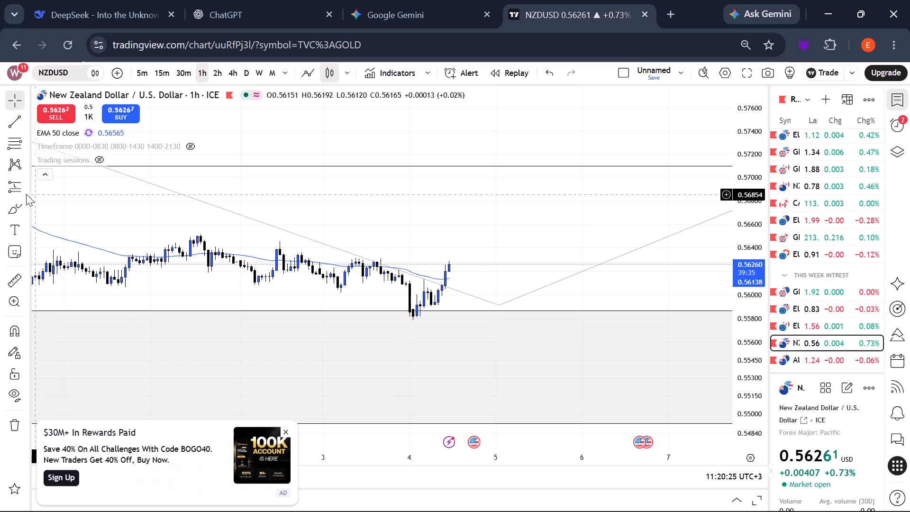
click(16, 190)
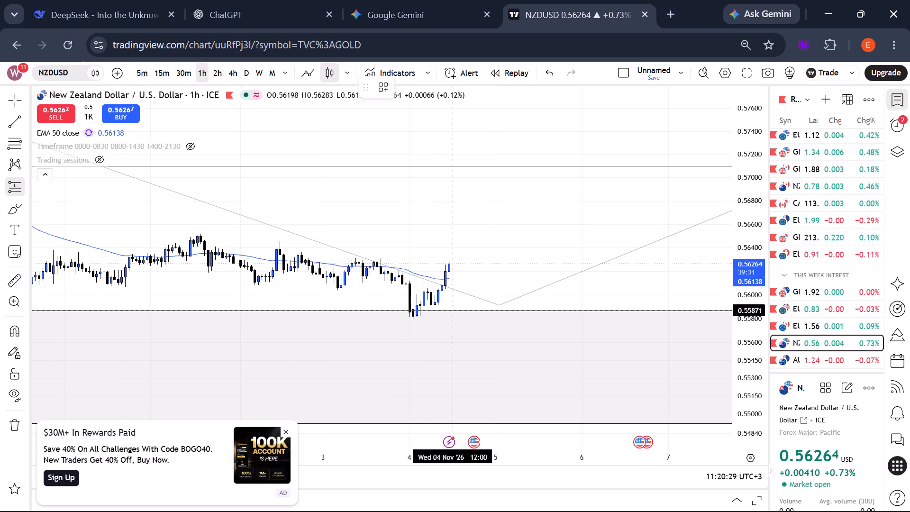
click(453, 309)
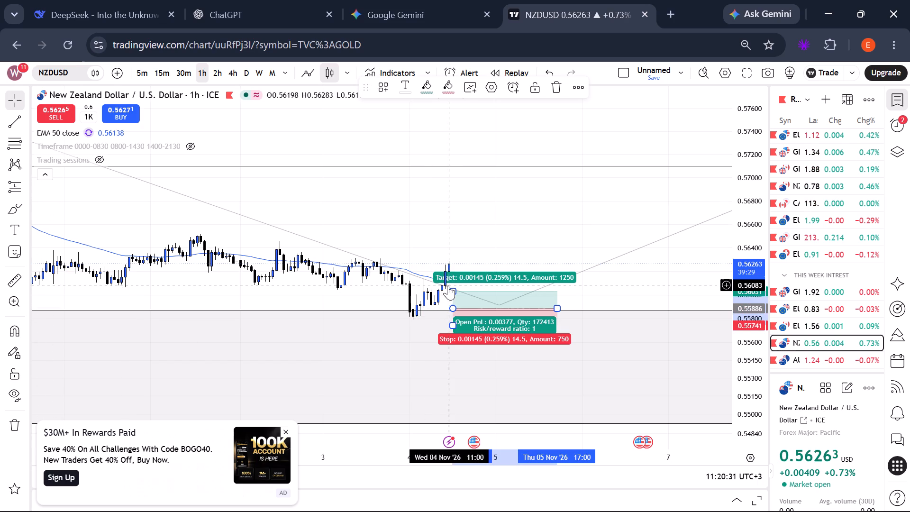
Adjust the NZDUSD long position's target to about 0.56344 and its stop to about 0.55708.
drag(453, 289, 459, 255)
drag(455, 324, 455, 329)
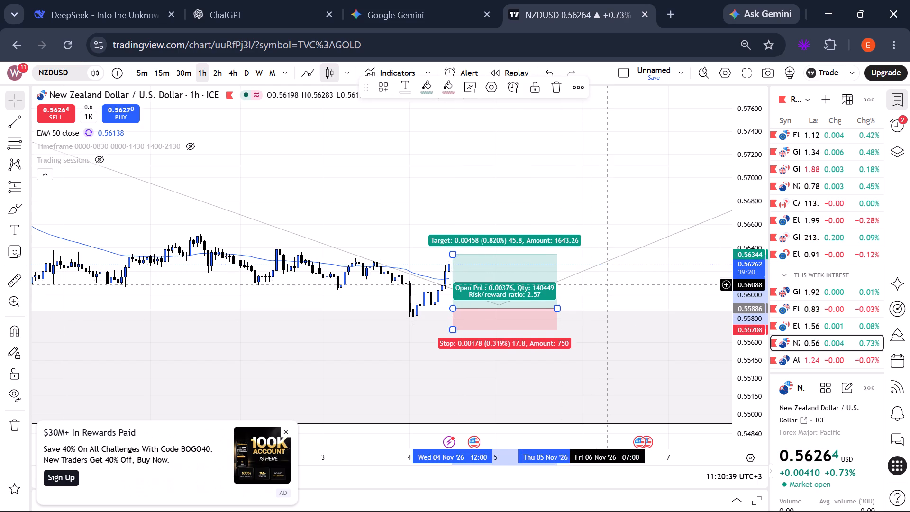
scroll(607, 284, down, 2)
drag(548, 288, 538, 289)
Open EURCAD from the weekly interest section and examine its 1h price action around the grey zone.
click(819, 327)
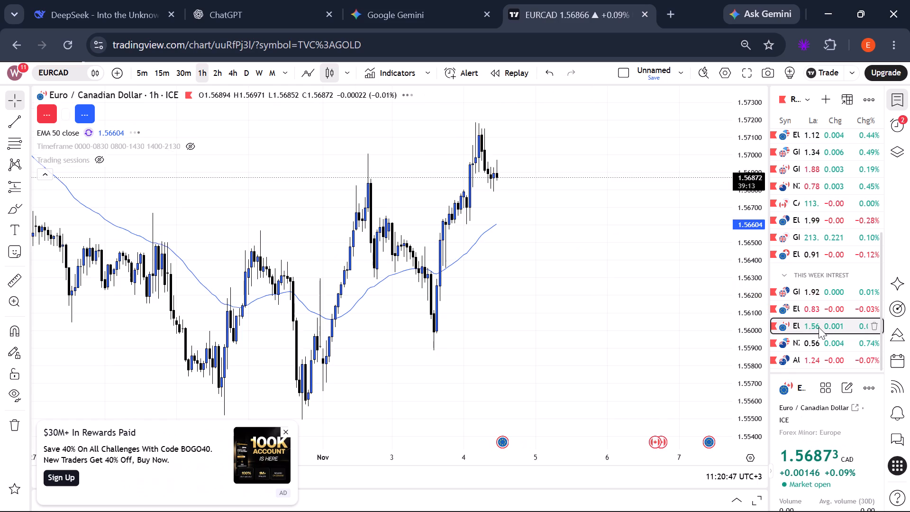
scroll(654, 258, up, 1)
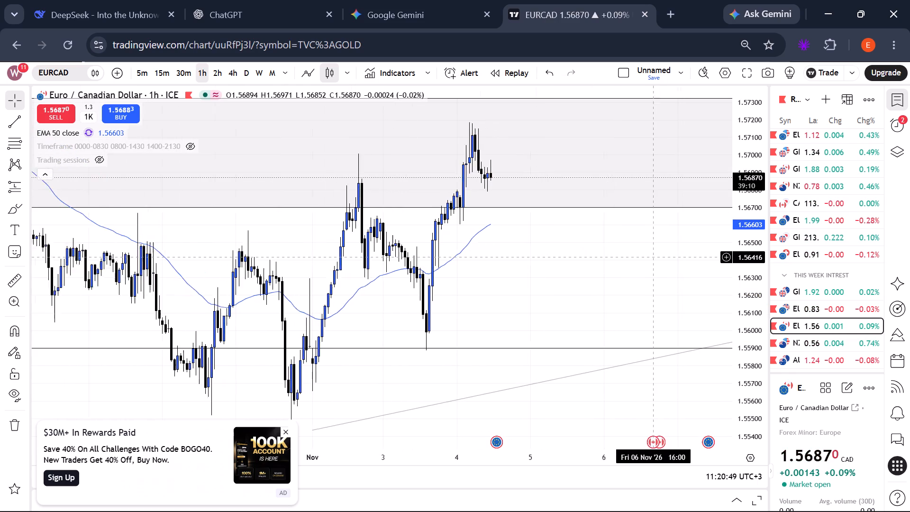
scroll(654, 258, up, 1)
scroll(591, 297, down, 1)
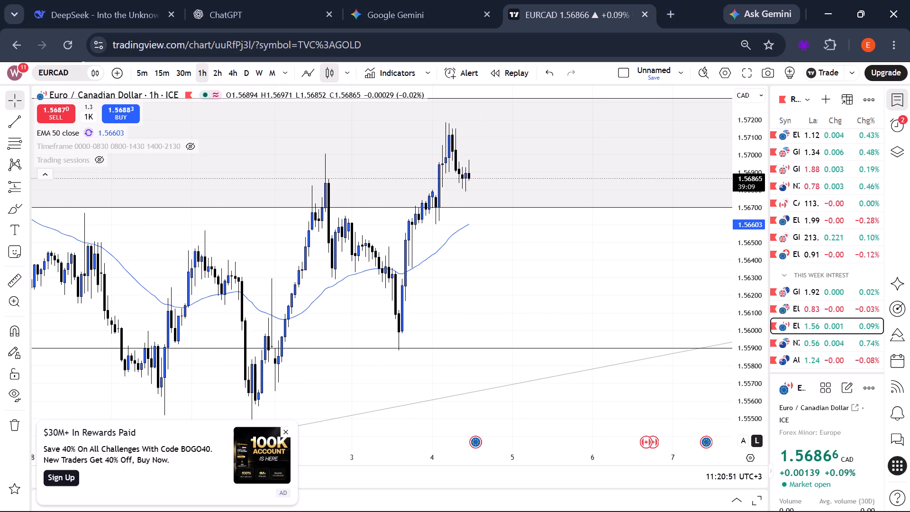
scroll(605, 297, down, 1)
scroll(436, 240, left, 2)
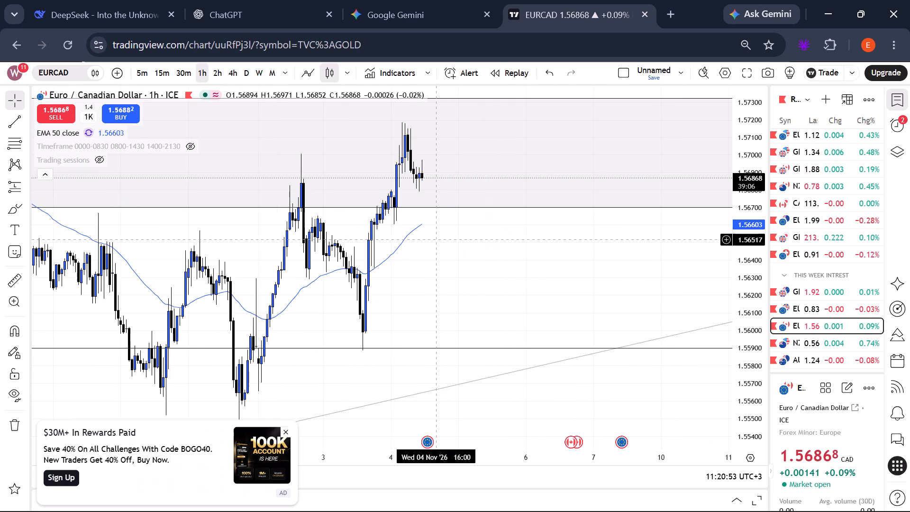
Open EURGBP from the weekly interest section and review the existing short position on its 1h chart.
click(830, 304)
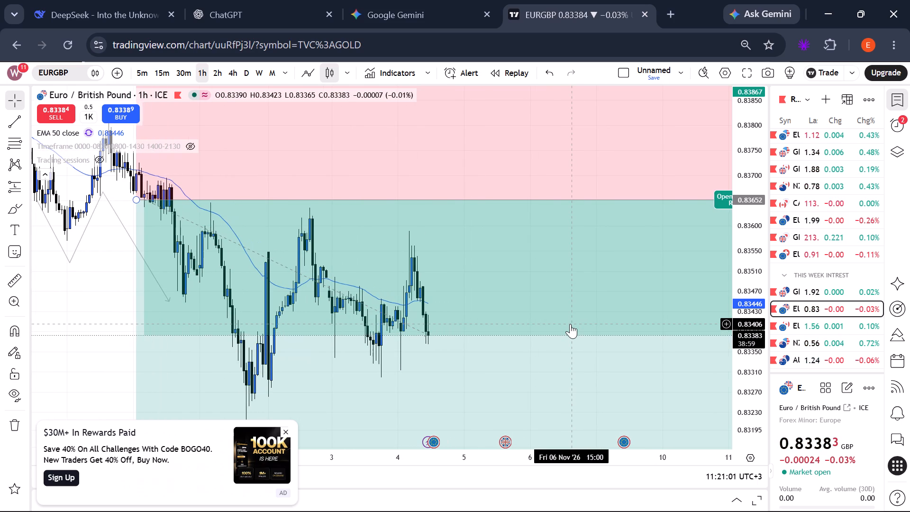
scroll(743, 329, down, 7)
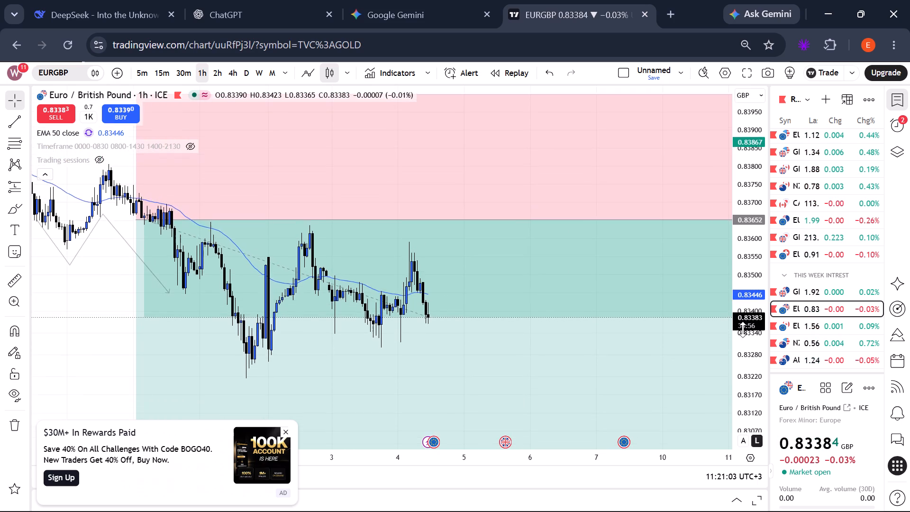
scroll(568, 299, down, 5)
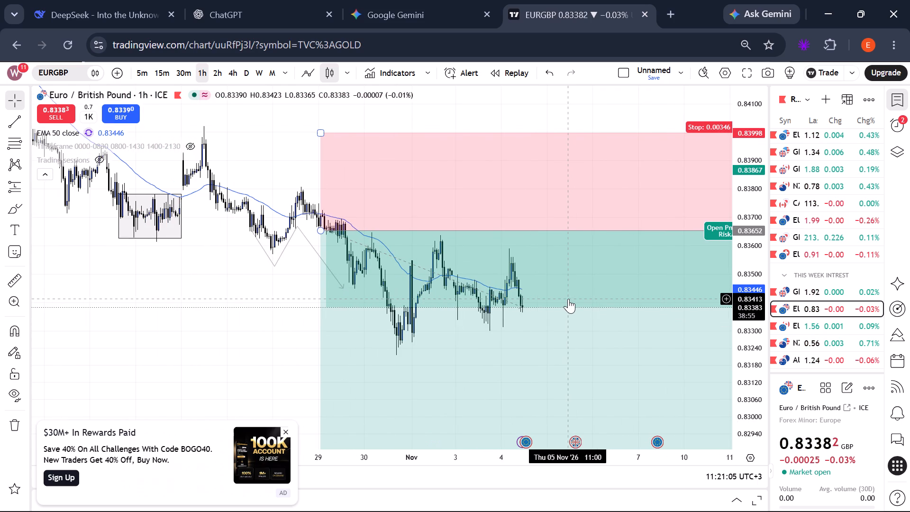
scroll(568, 299, up, 3)
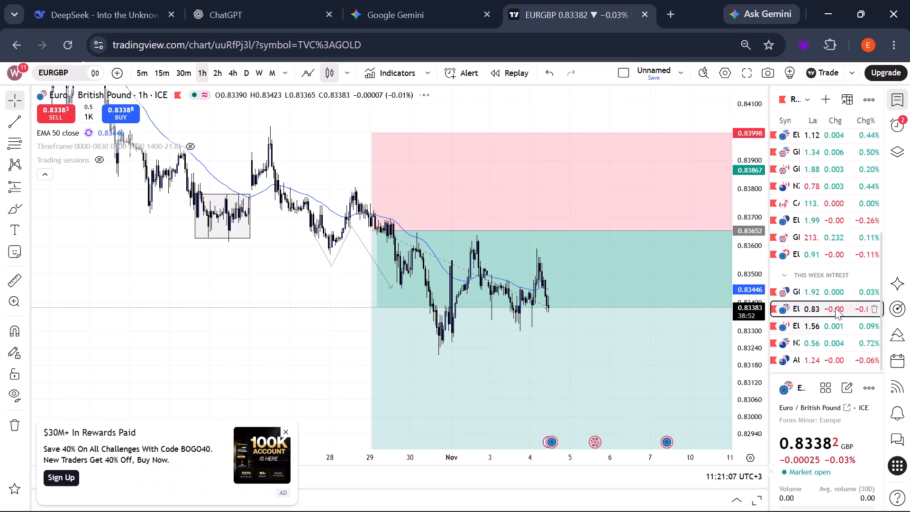
Open GBPAUD from the weekly interest section and examine its 1h price history against the grey zone, horizontal levels and projection path.
click(846, 294)
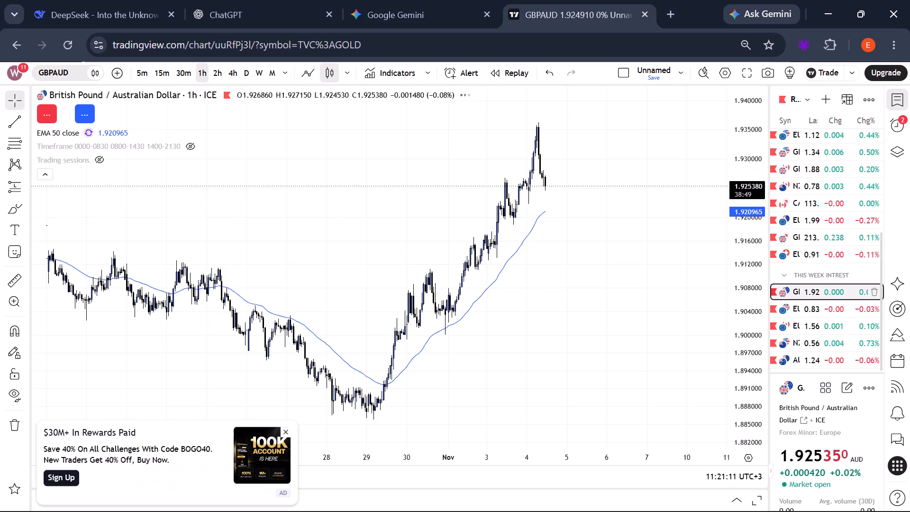
scroll(675, 289, up, 2)
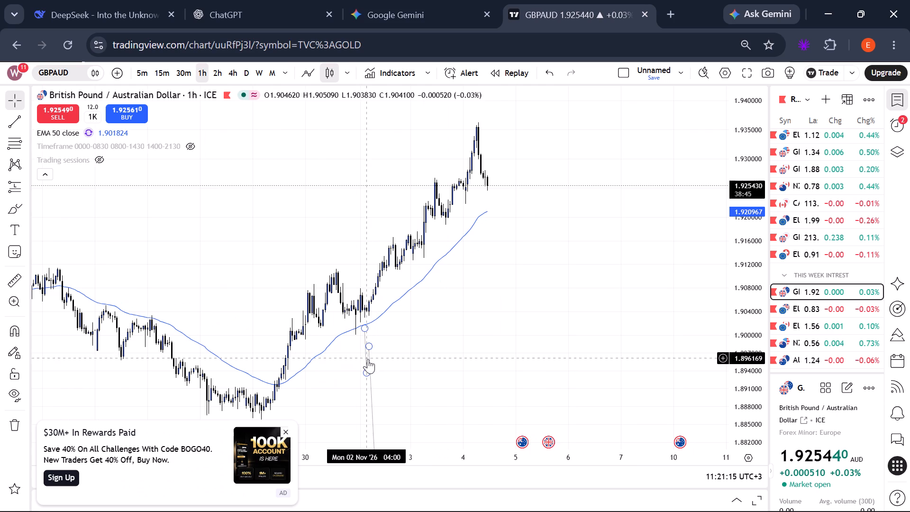
scroll(567, 324, up, 1)
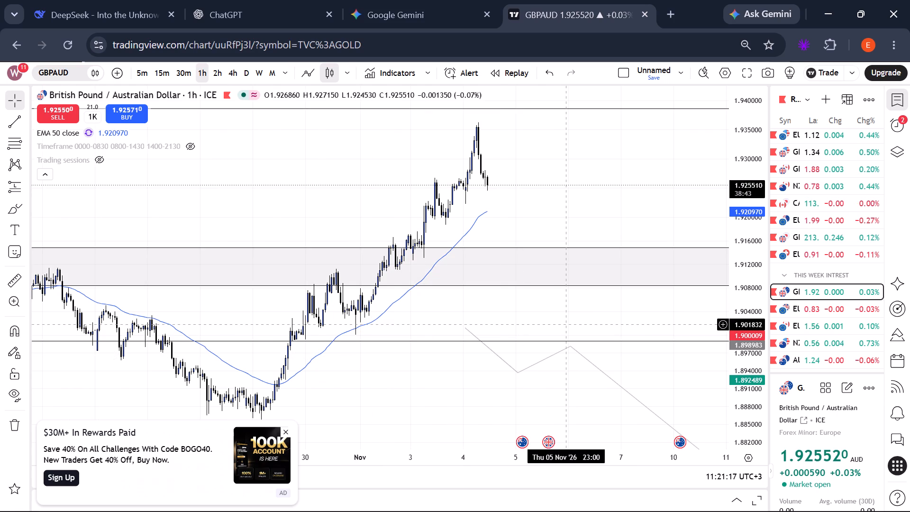
drag(543, 319, 457, 325)
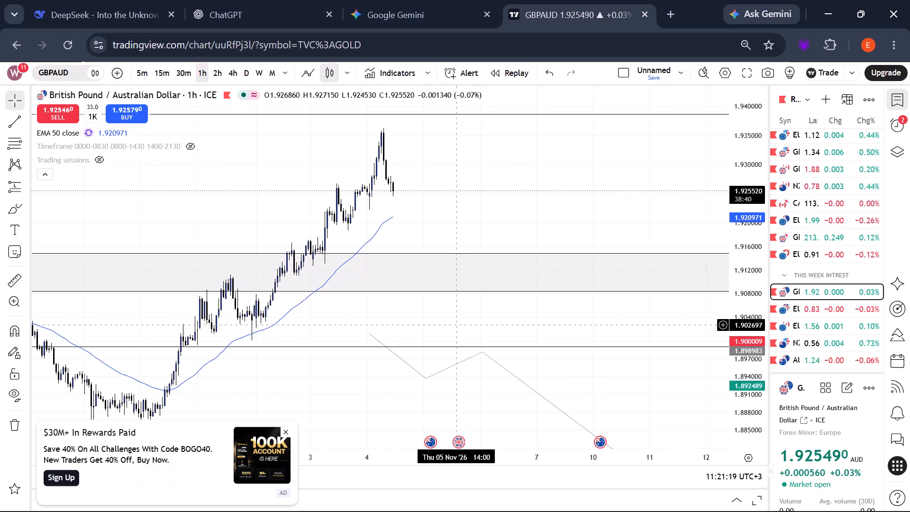
drag(457, 325, 475, 320)
scroll(475, 320, down, 6)
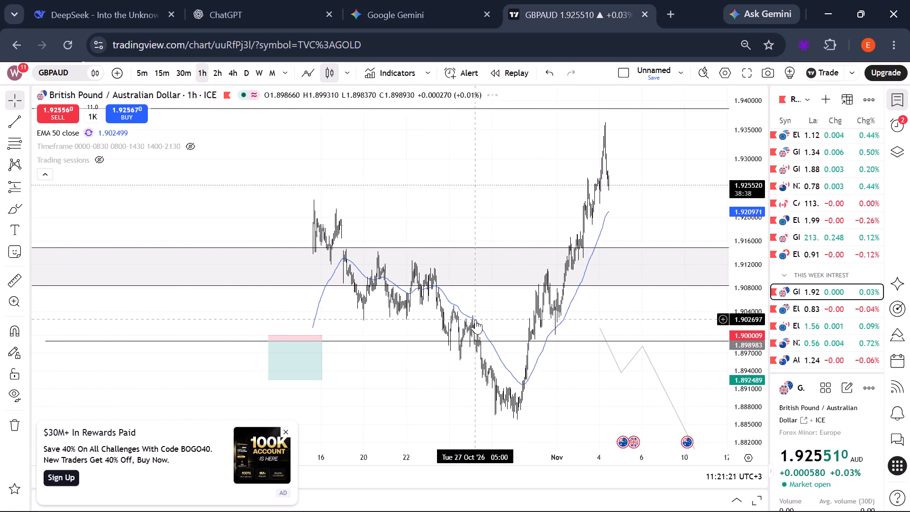
scroll(475, 320, up, 1)
scroll(475, 320, down, 1)
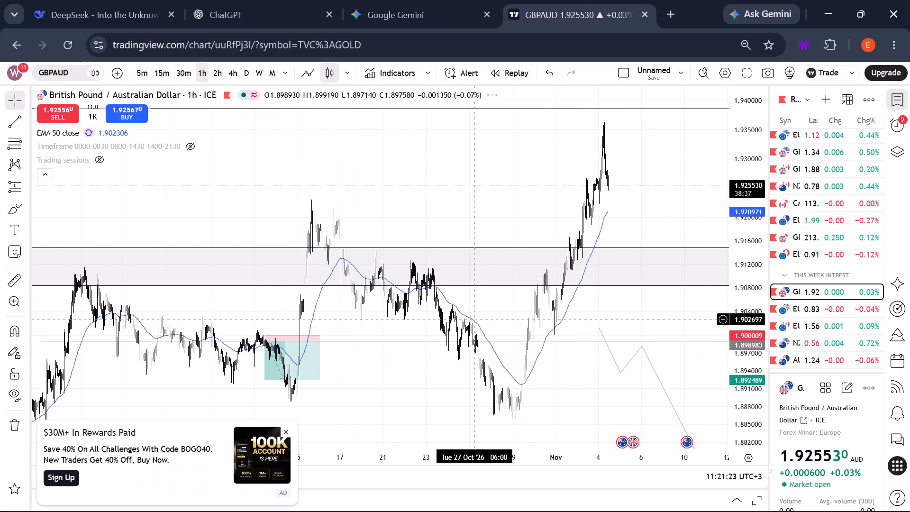
scroll(475, 320, down, 2)
scroll(475, 320, up, 3)
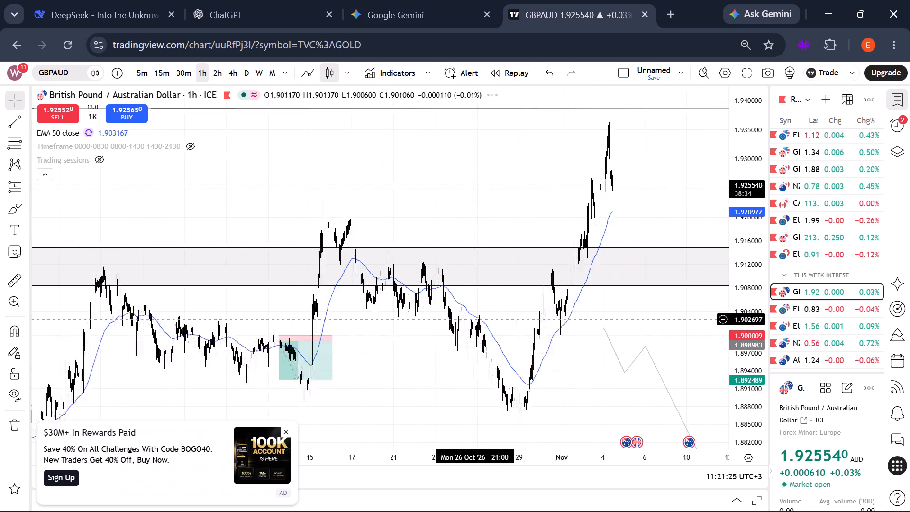
scroll(475, 320, up, 6)
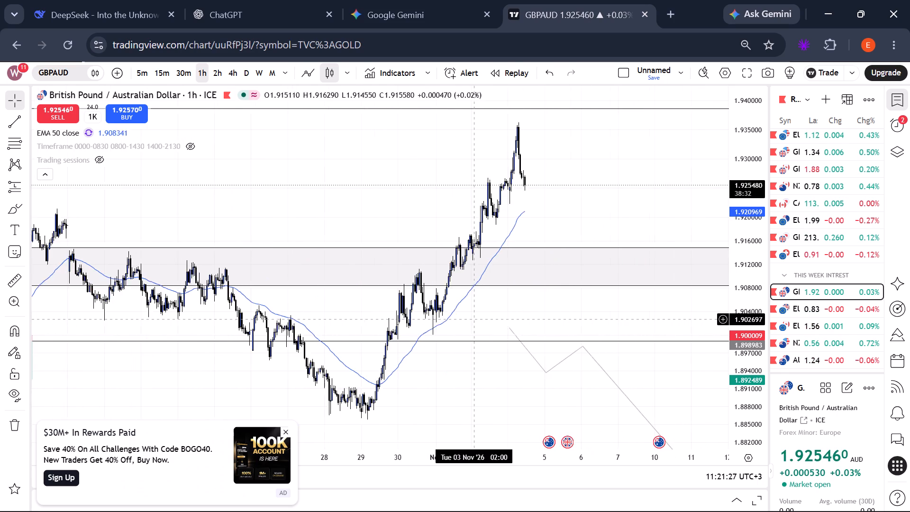
scroll(475, 320, up, 3)
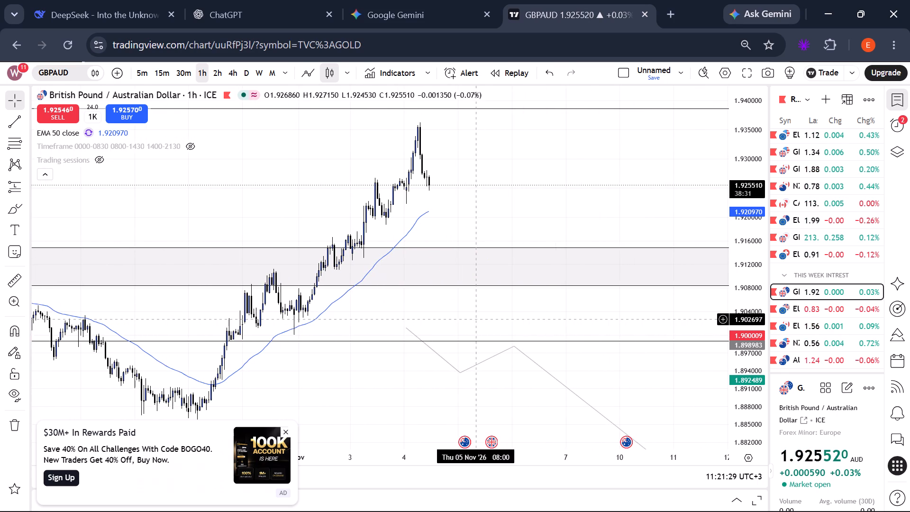
scroll(541, 293, up, 1)
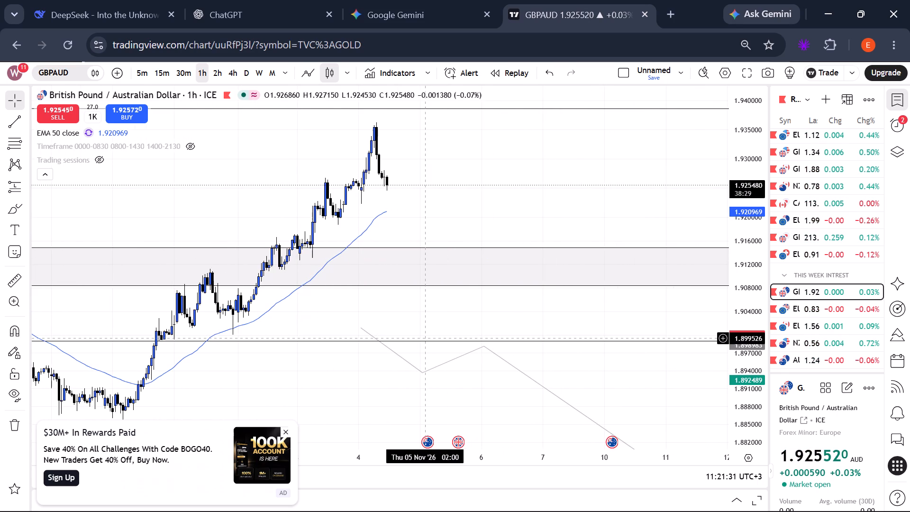
Switch GBPAUD to the 4h timeframe and examine its price history against the grey zone, horizontal levels and projection path.
click(232, 79)
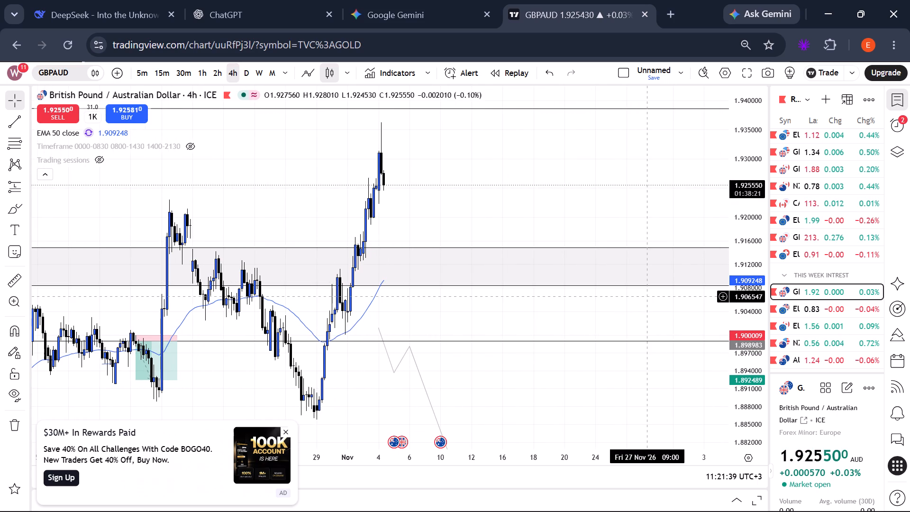
scroll(728, 221, down, 1)
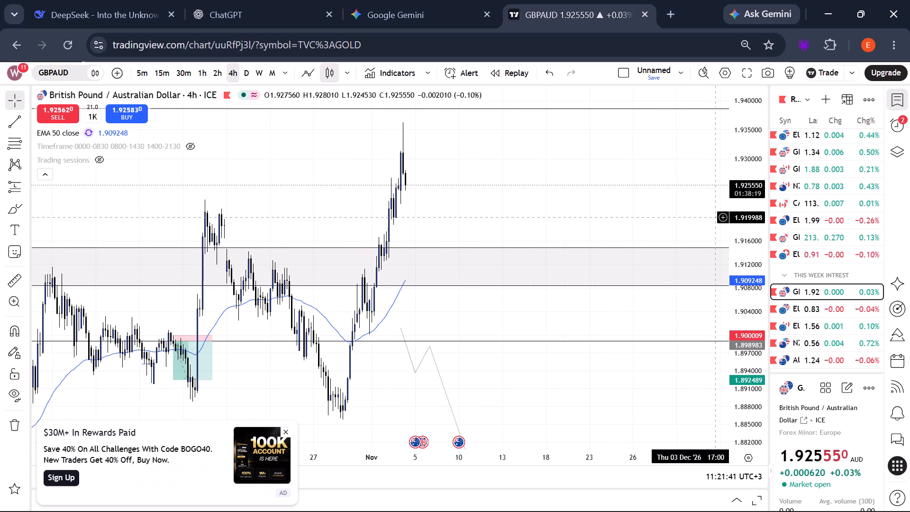
scroll(750, 320, down, 5)
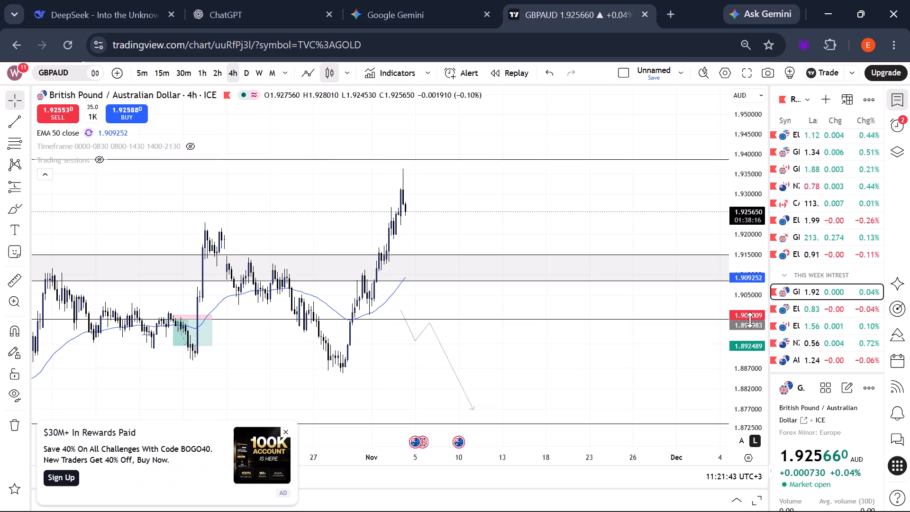
scroll(750, 320, down, 1)
scroll(536, 284, up, 1)
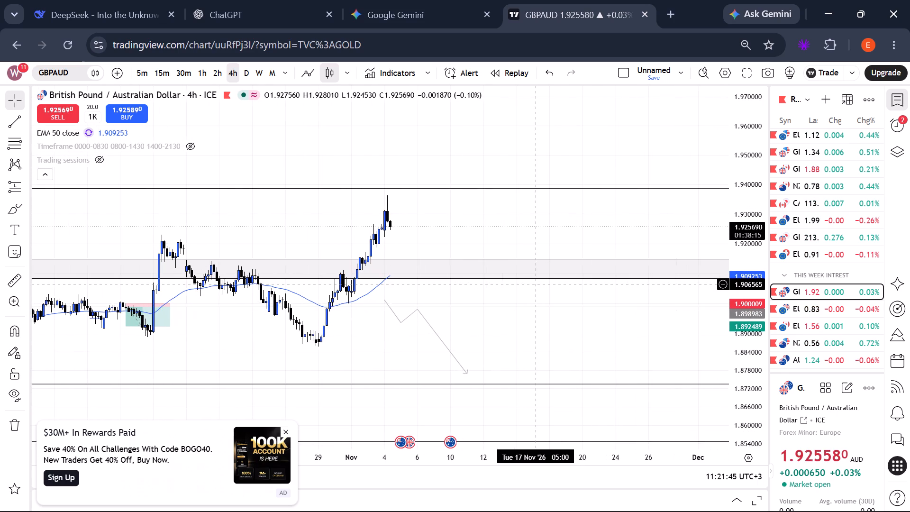
scroll(400, 301, right, 3)
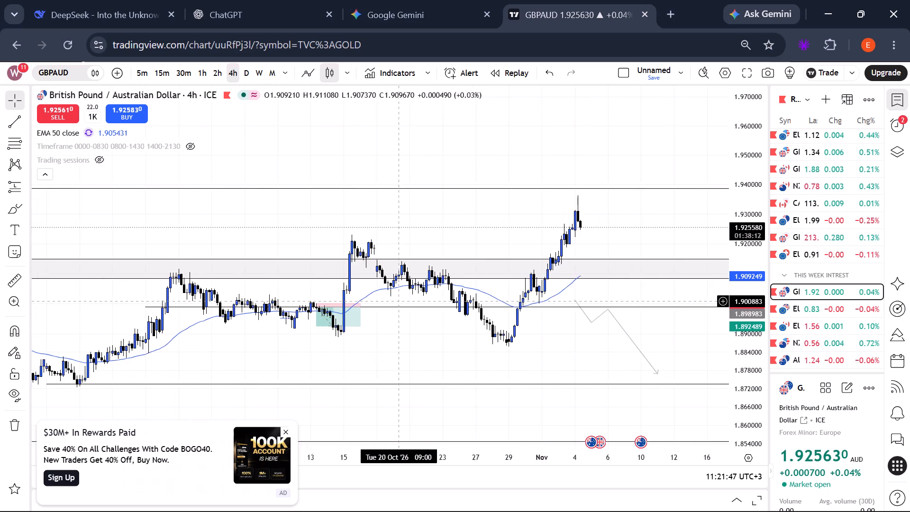
scroll(400, 301, right, 3)
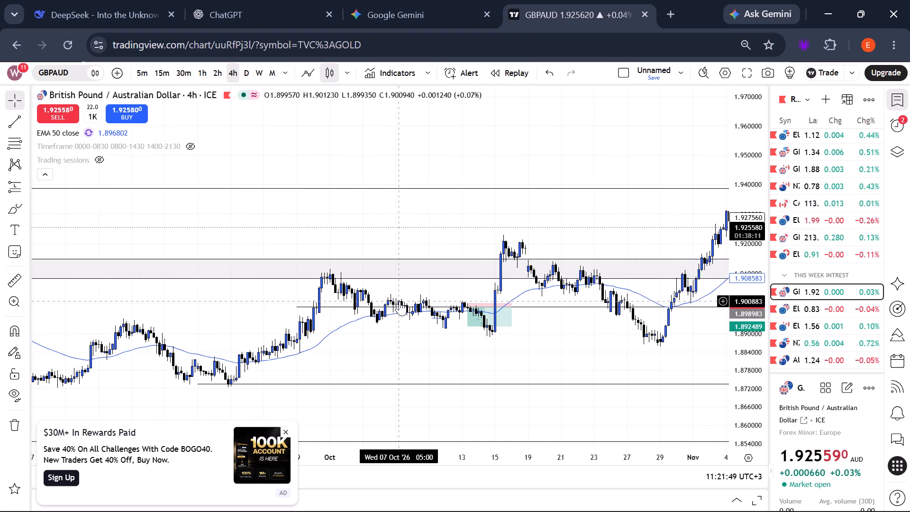
scroll(400, 301, right, 1)
scroll(400, 301, left, 4)
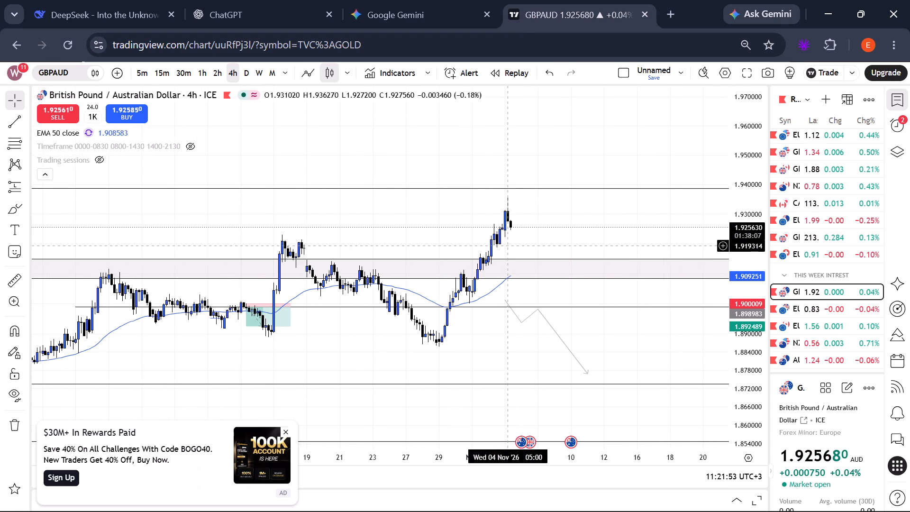
Capture a rectangular screen snip of the GBPAUD 4h chart, including the drawing tools and the watchlist.
key(shift+super+s)
key(shift+super+a)
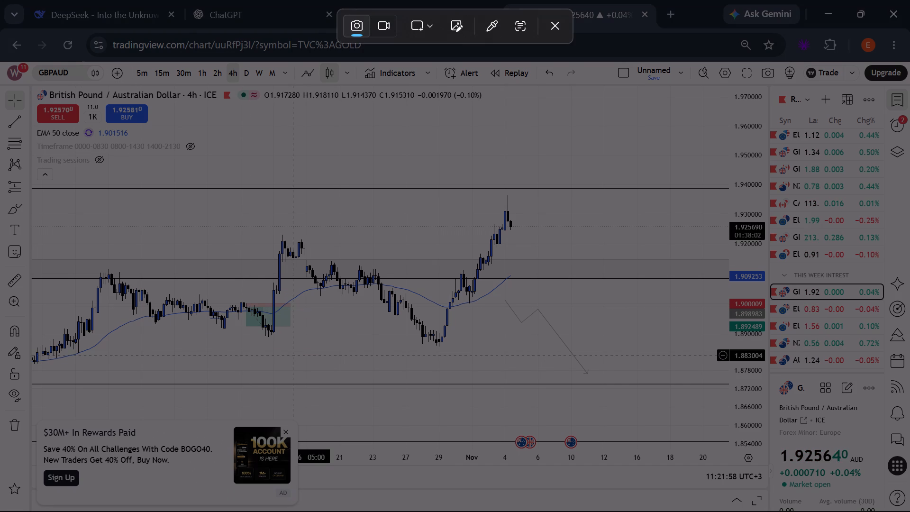
drag(4, 64, 528, 299)
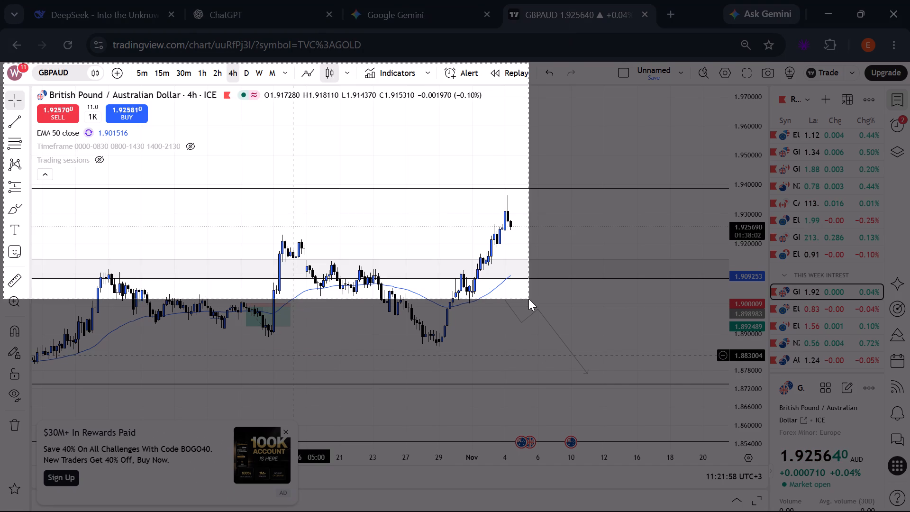
drag(528, 299, 831, 471)
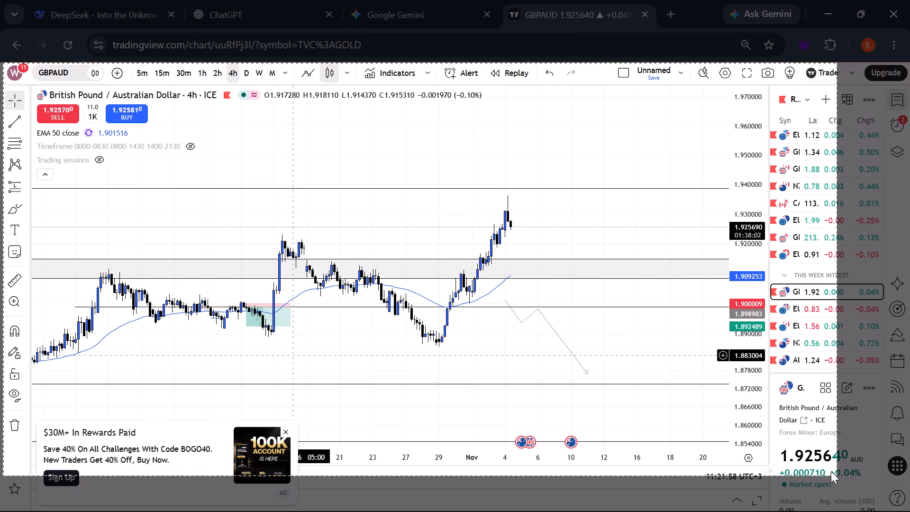
drag(831, 471, 909, 511)
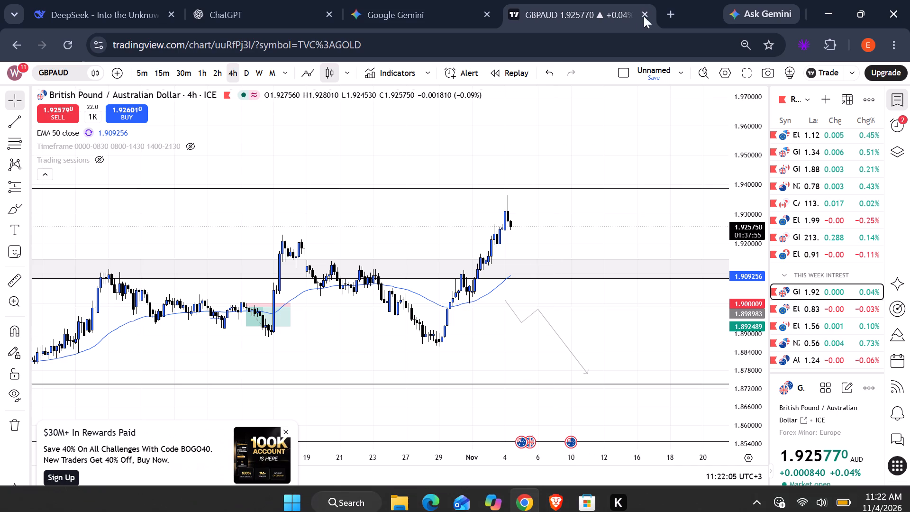
Open a new browser tab alongside the GBPAUD chart.
click(674, 11)
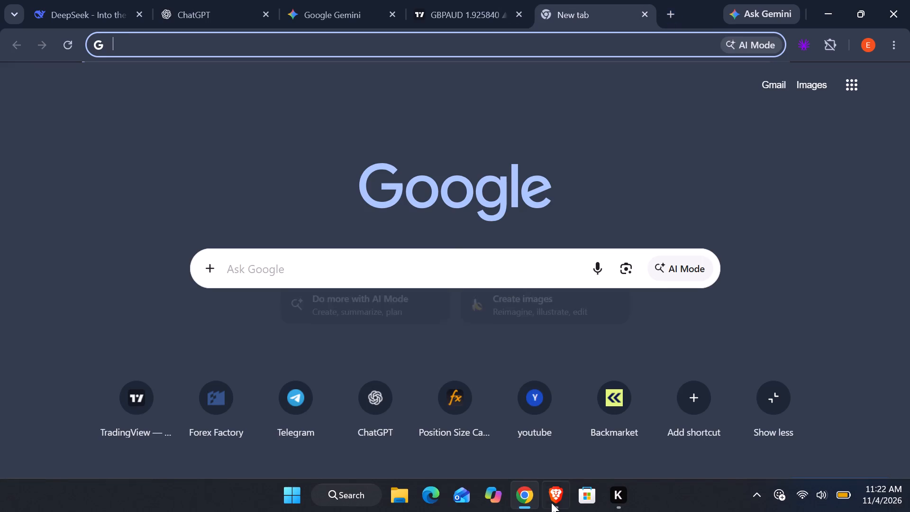
Switch to Brave and open the YouTube mix shown beside the Travis Scott "No Receipt" video.
click(552, 497)
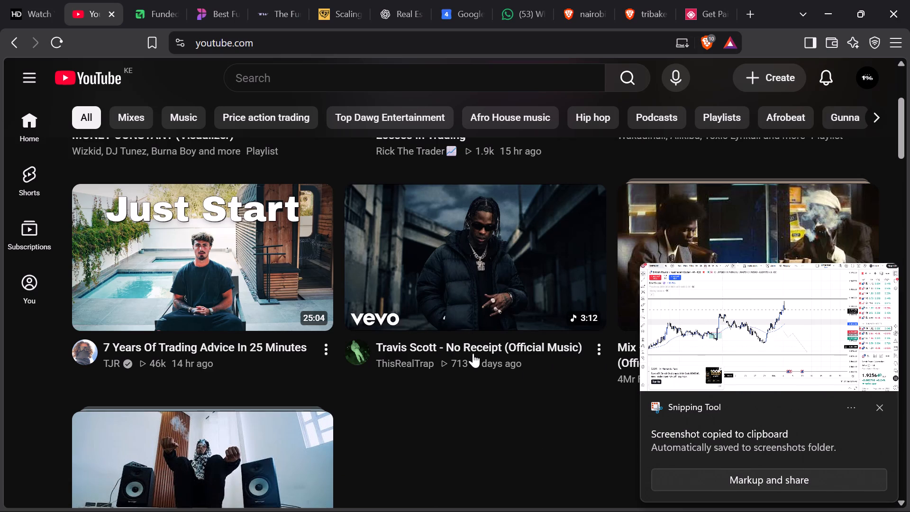
click(665, 198)
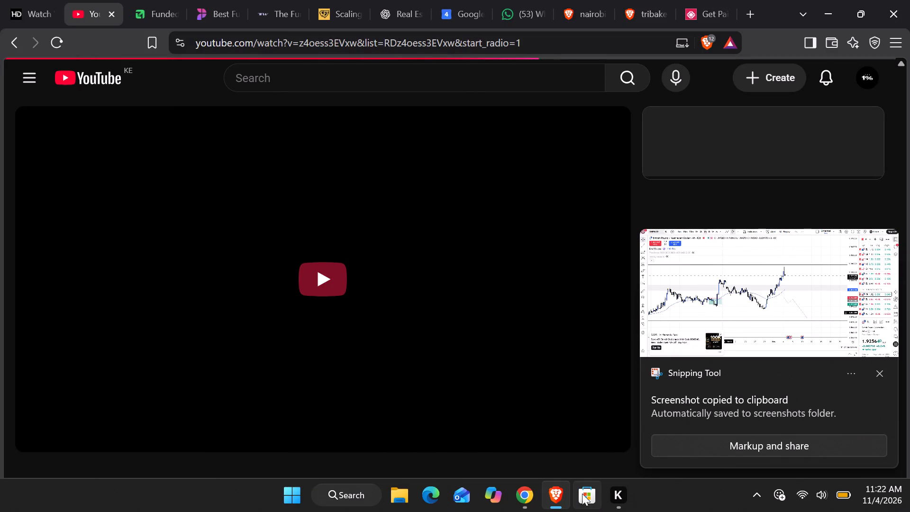
Return to Chrome and enter "tele" as the address in the new tab to reach Telegram.
click(525, 494)
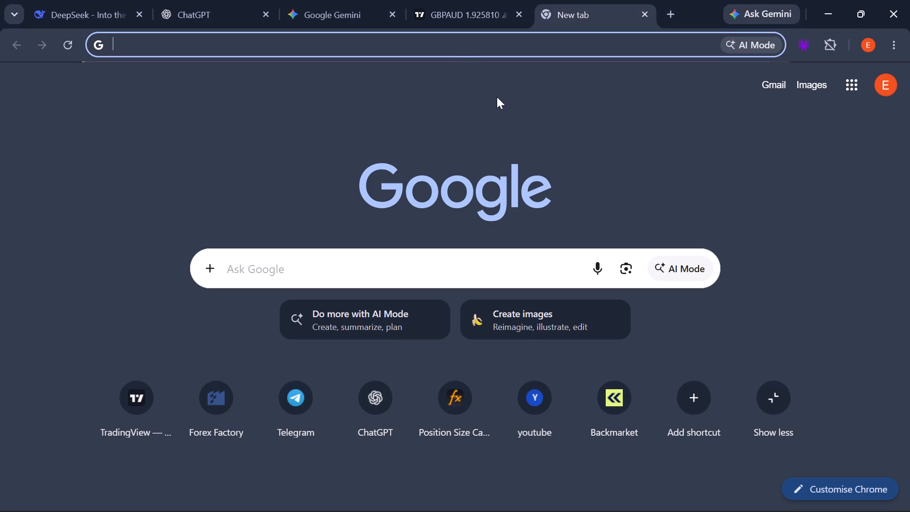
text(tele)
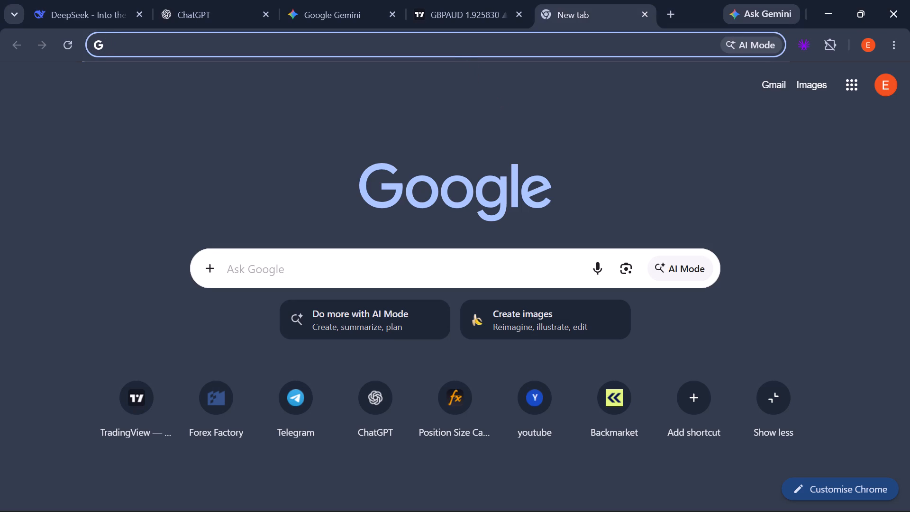
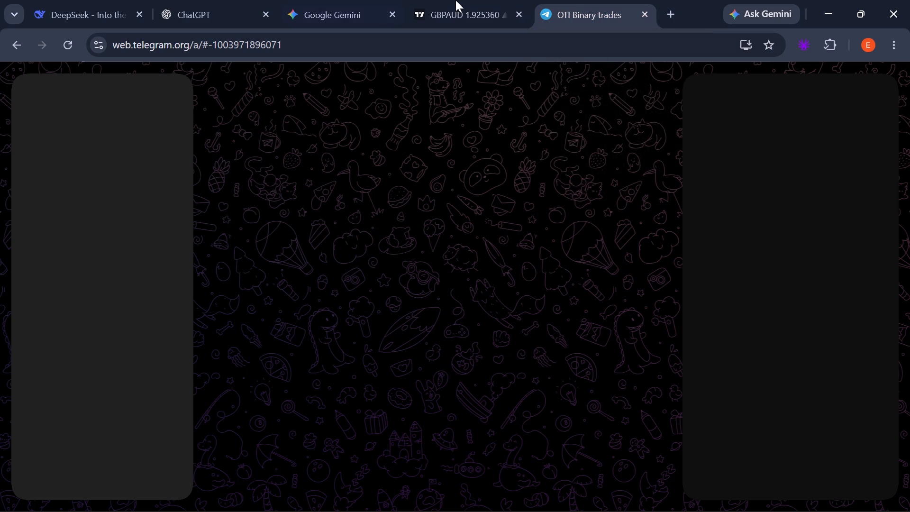
click(579, 0)
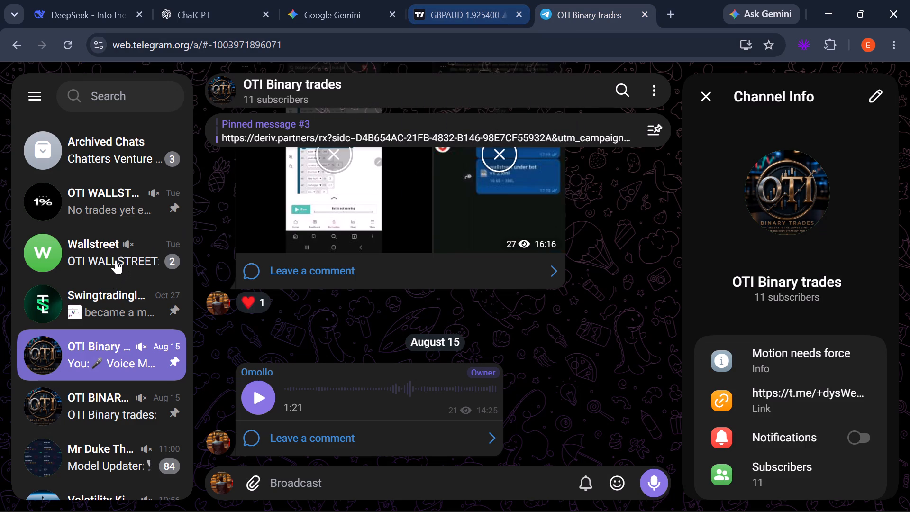
click(117, 259)
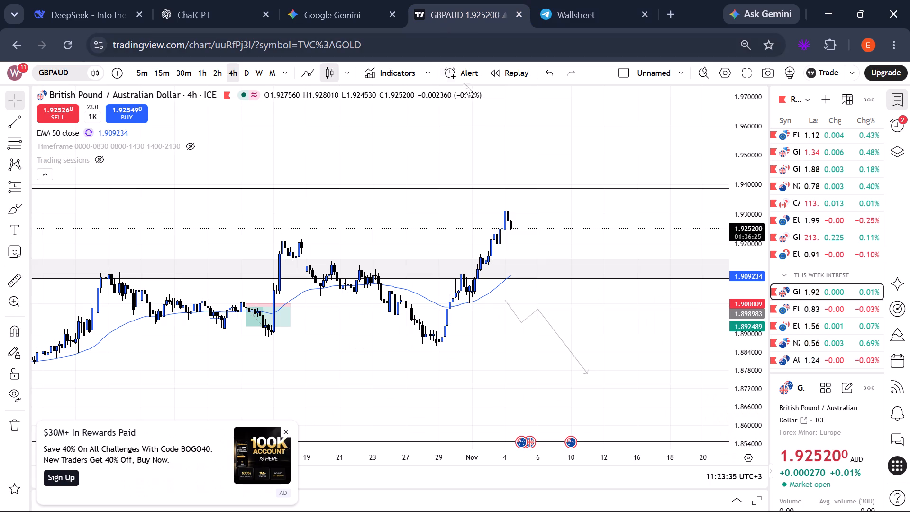
Open EURGBP from the weekly interest section and take a screen snip of its 4h chart with the full short position down to 0.82525.
click(805, 314)
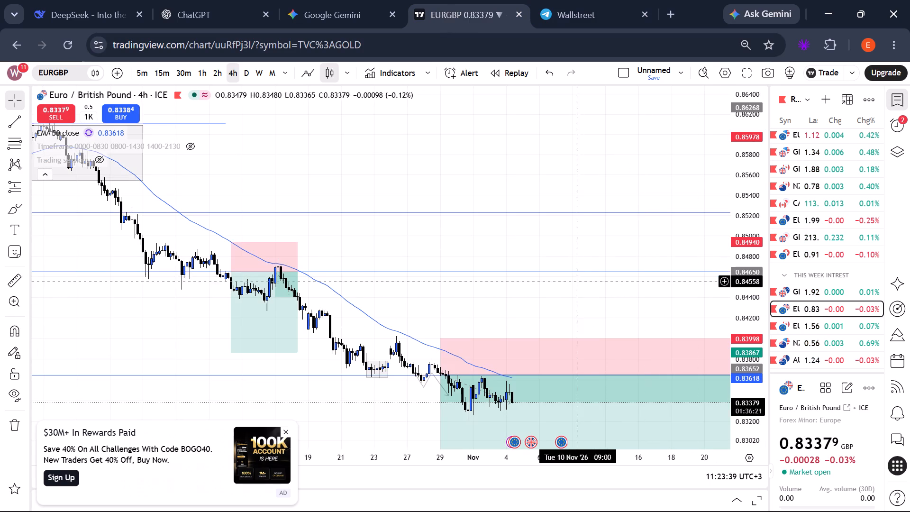
drag(563, 300, 527, 197)
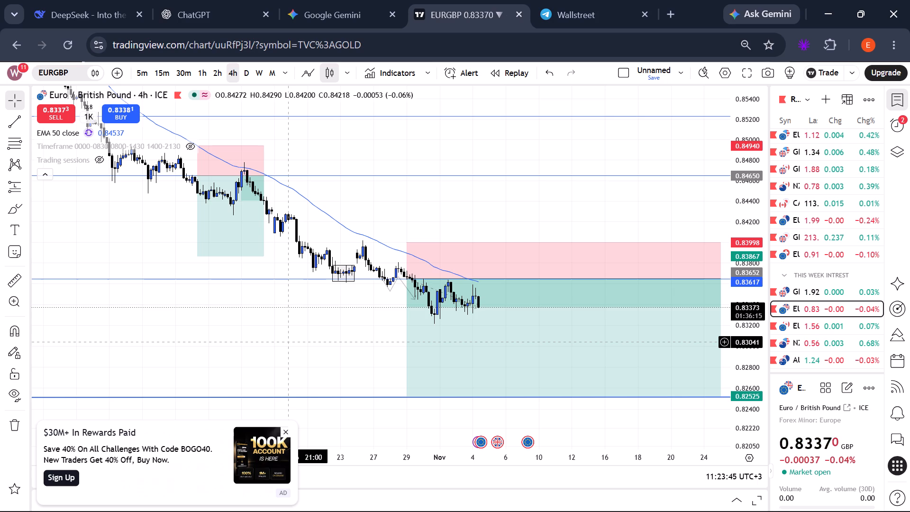
key(shift+super+s)
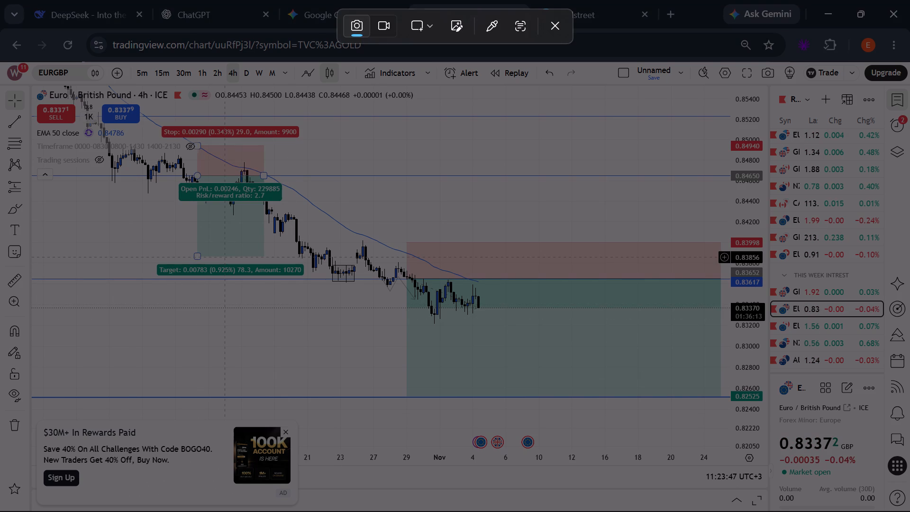
Capture a rectangular snip of the EURGBP 4h chart including the watchlist, and switch to the Wallstreet chat in Telegram.
drag(29, 62, 901, 511)
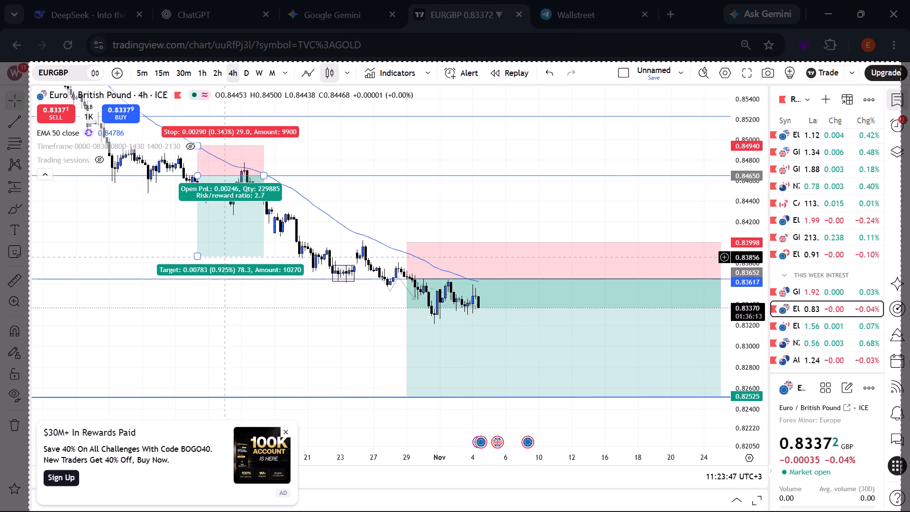
drag(901, 511, 900, 511)
click(603, 16)
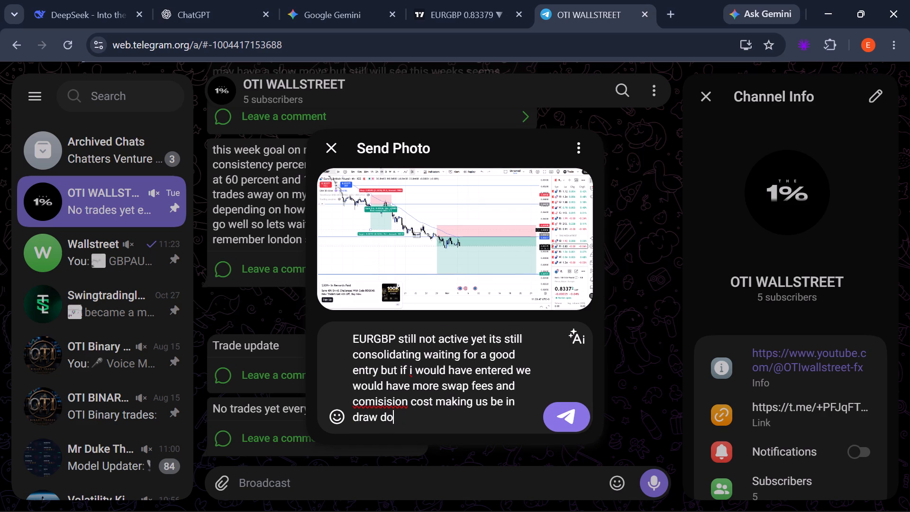
Finish the EURGBP photo caption with "down than seeing blues on our mt5" and post it to the OTI WALLSTREET Telegram channel.
text(wn tha)
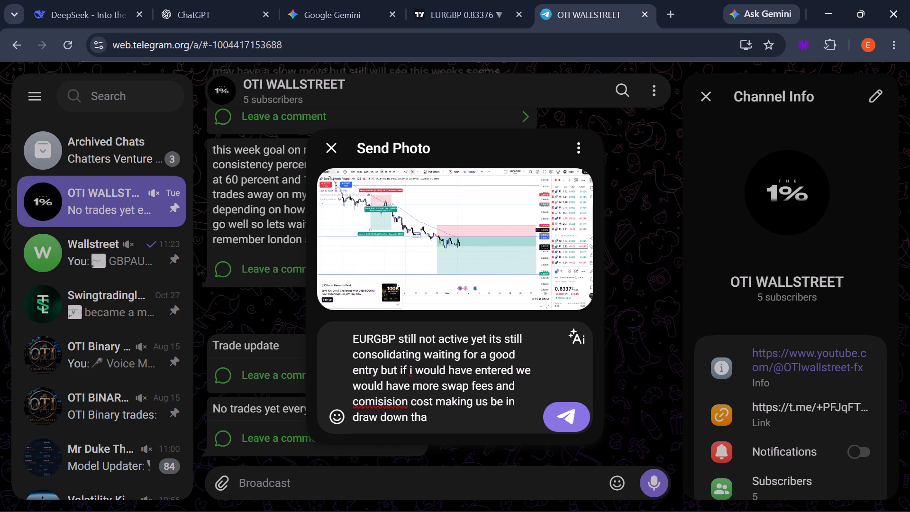
text(n)
key(space)
text(seeing blues on our mt)
key(5)
key(Return)
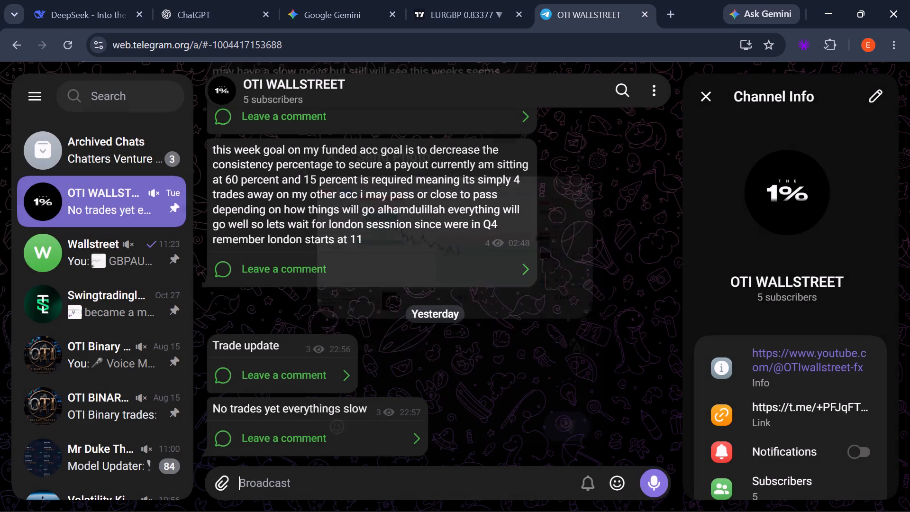
Return to the TradingView chart, open EURCAD from the weekly interest section and examine its 4h price against the grey zone.
click(448, 0)
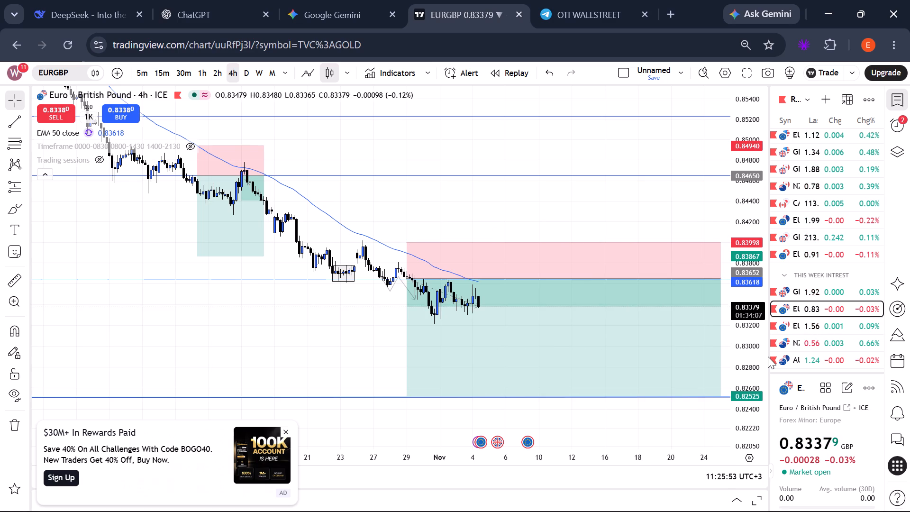
click(828, 325)
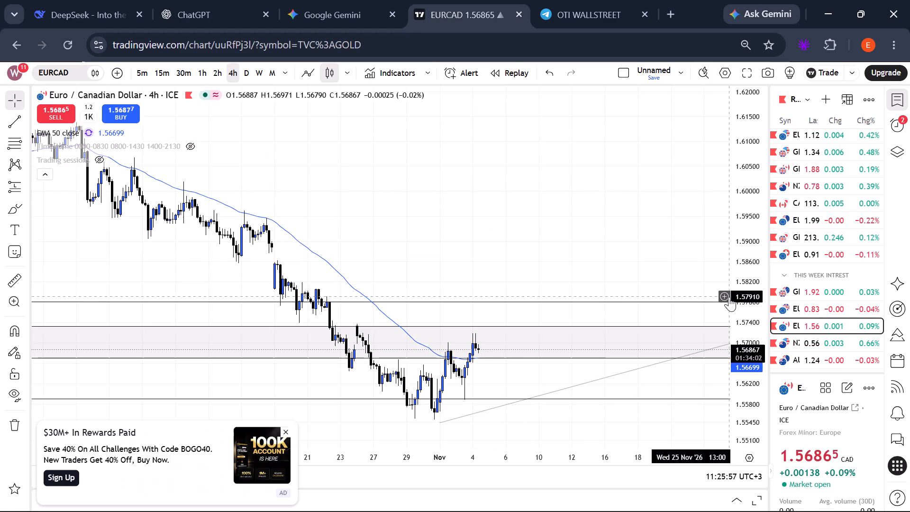
scroll(729, 297, down, 6)
scroll(729, 297, up, 11)
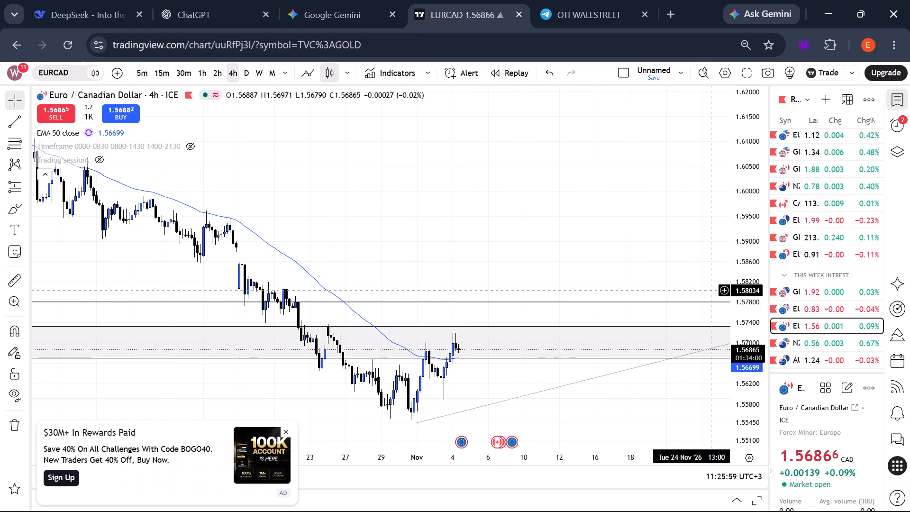
click(718, 155)
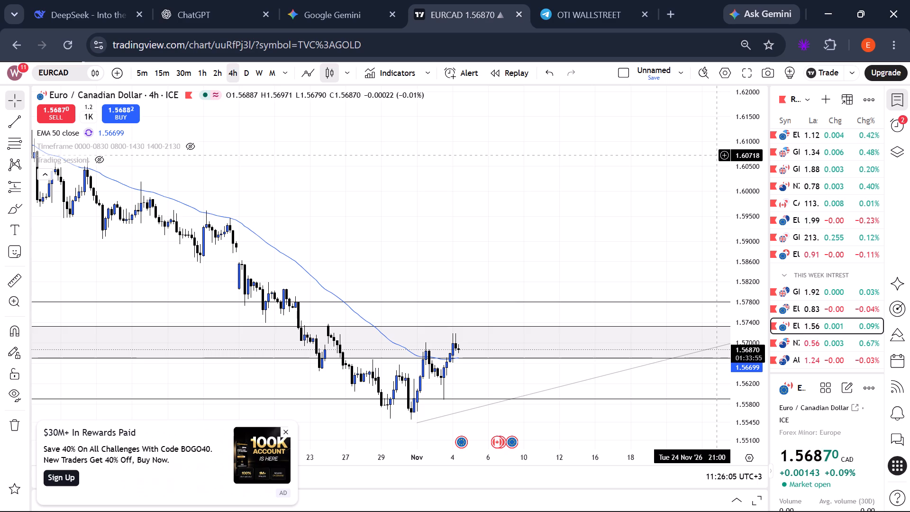
scroll(499, 313, down, 16)
scroll(494, 305, up, 6)
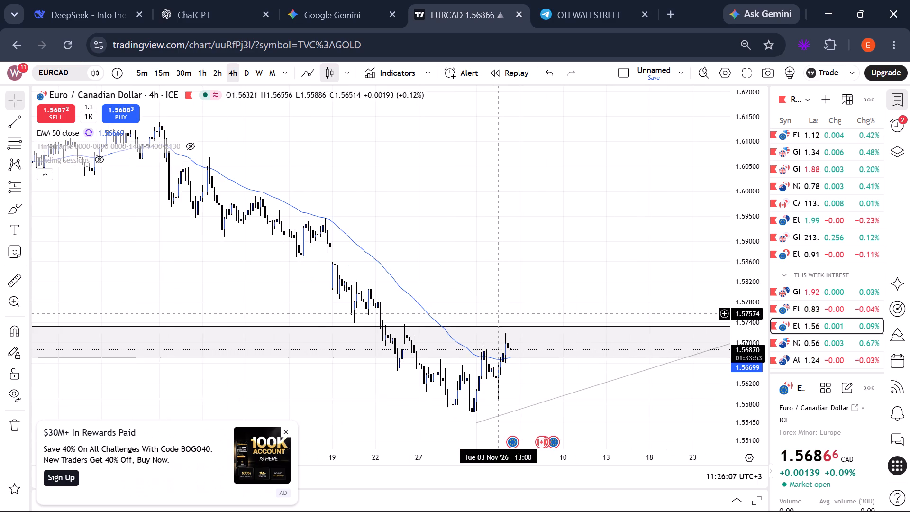
Reshape the EURCAD projection path to start near 1.565, peak at the grey zone's upper edge and fall to about 1.544 in late November.
drag(605, 257, 464, 196)
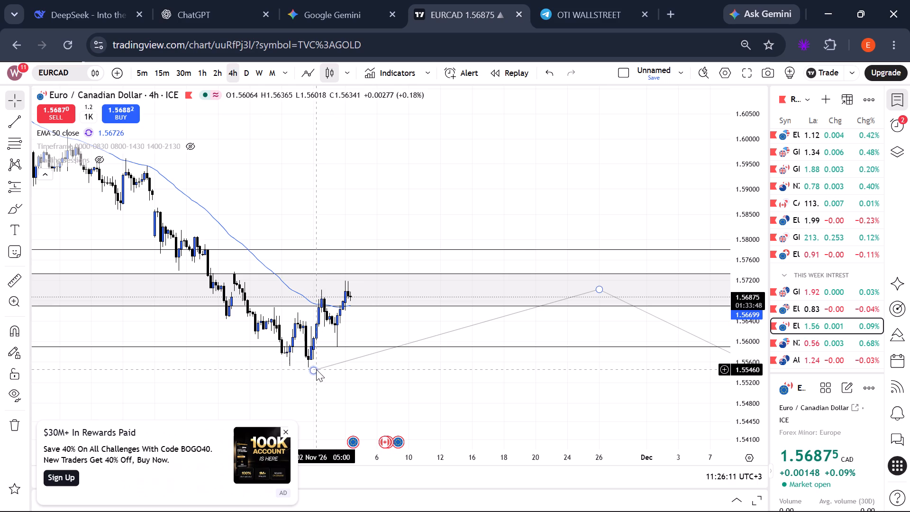
drag(312, 368, 433, 379)
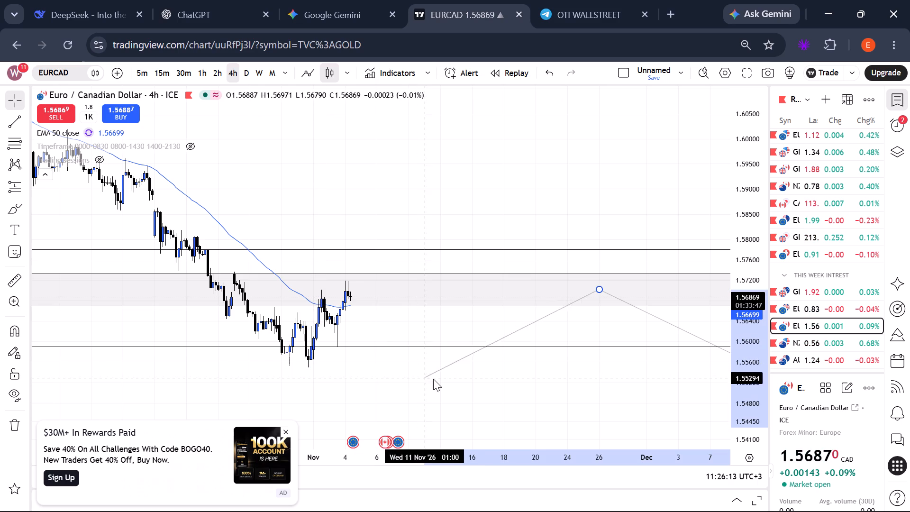
drag(433, 379, 437, 375)
drag(519, 391, 358, 330)
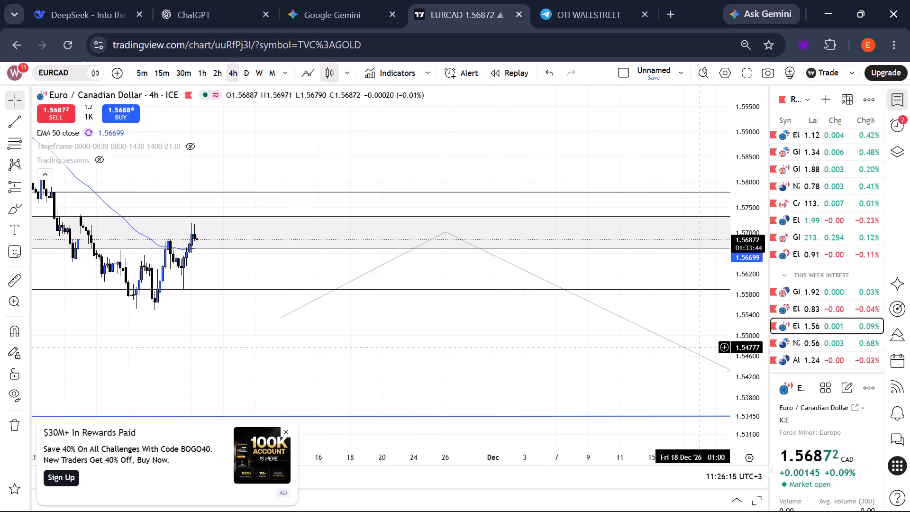
drag(687, 349, 588, 334)
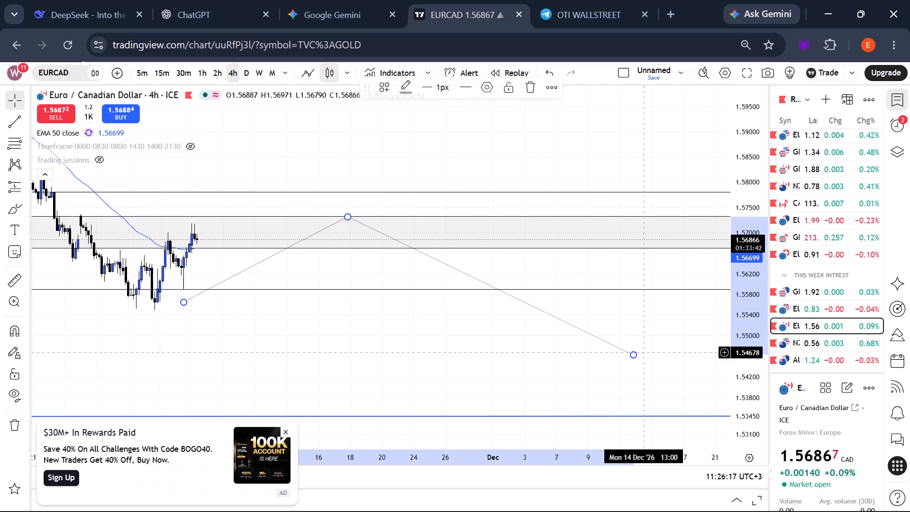
drag(633, 357, 491, 362)
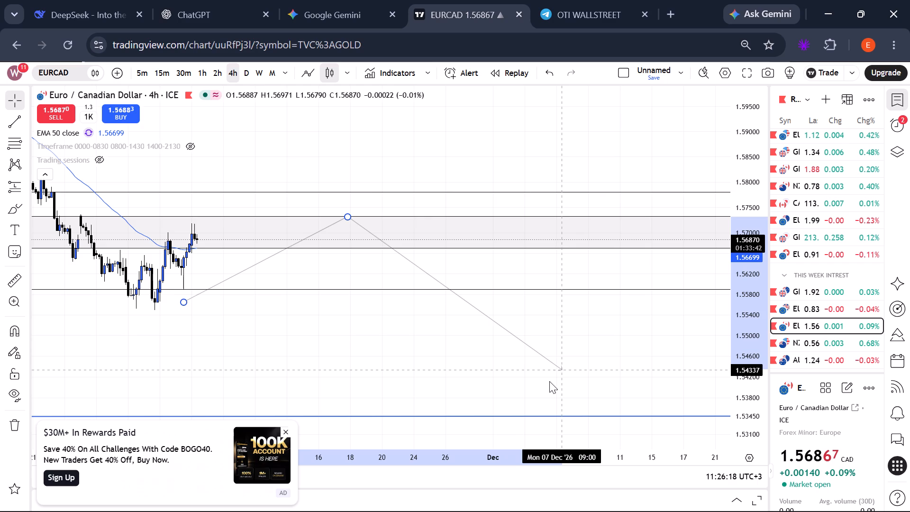
drag(182, 302, 182, 302)
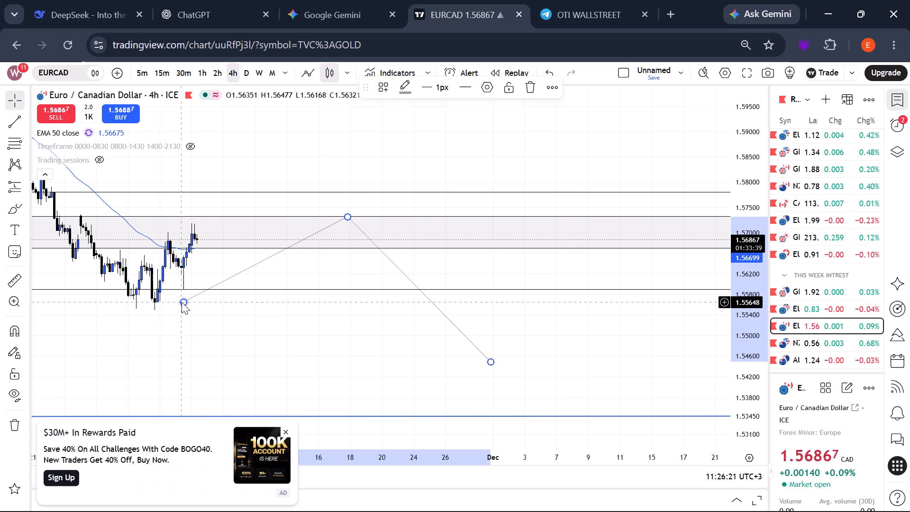
drag(182, 302, 298, 260)
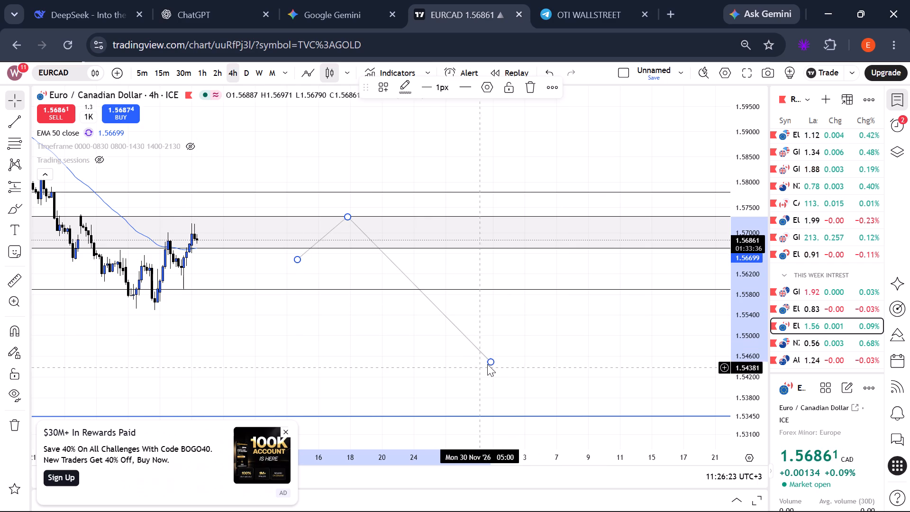
drag(487, 364, 457, 366)
Take a screen snip of the EURCAD 4h chart showing the recent candles, grey zone and projection path.
drag(309, 357, 575, 372)
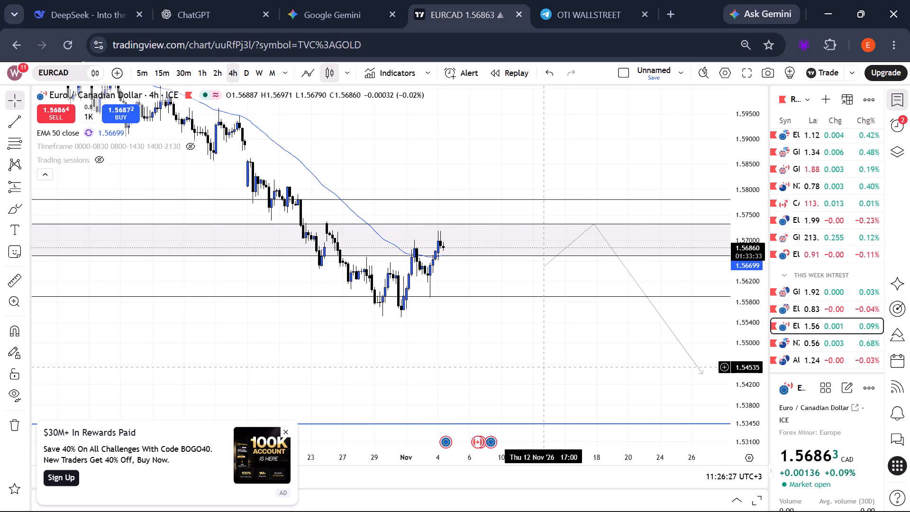
key(shift+super+s)
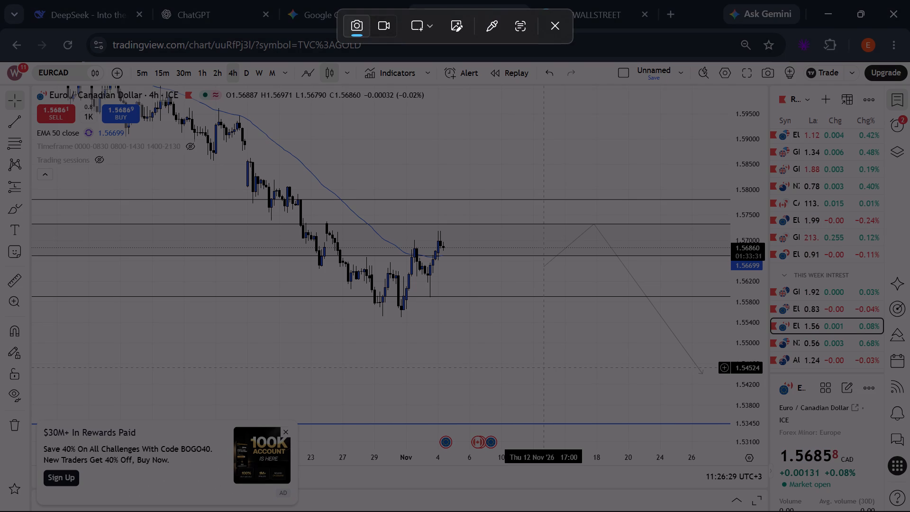
Capture the whole EURCAD 4h chart window, including the watchlist, as the screen snip.
drag(1, 66, 900, 495)
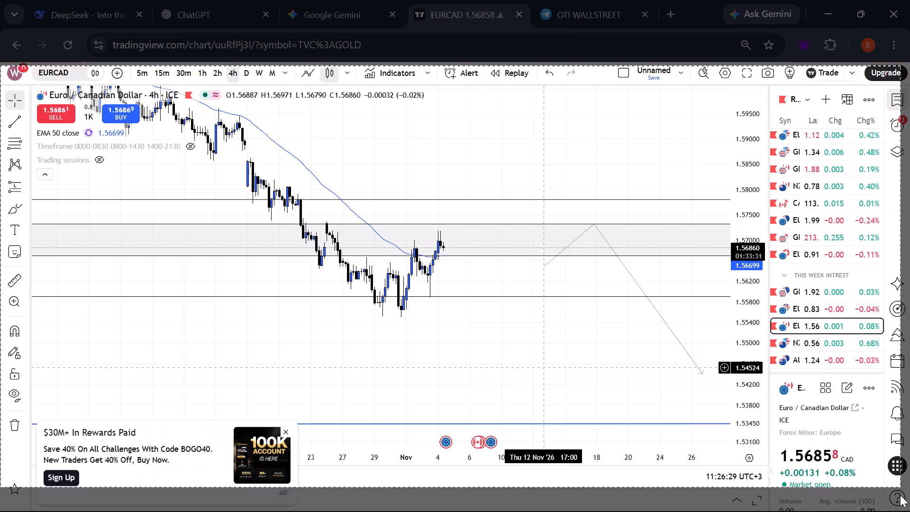
drag(900, 495, 902, 506)
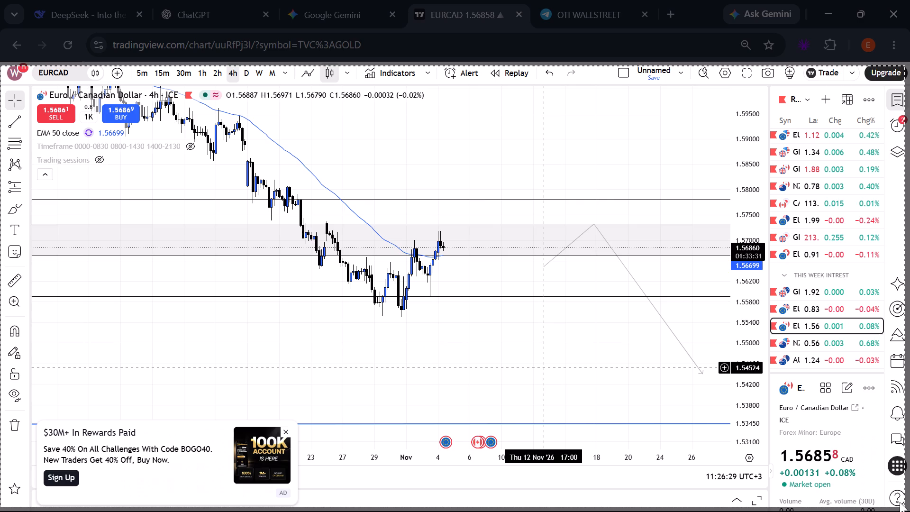
click(568, 0)
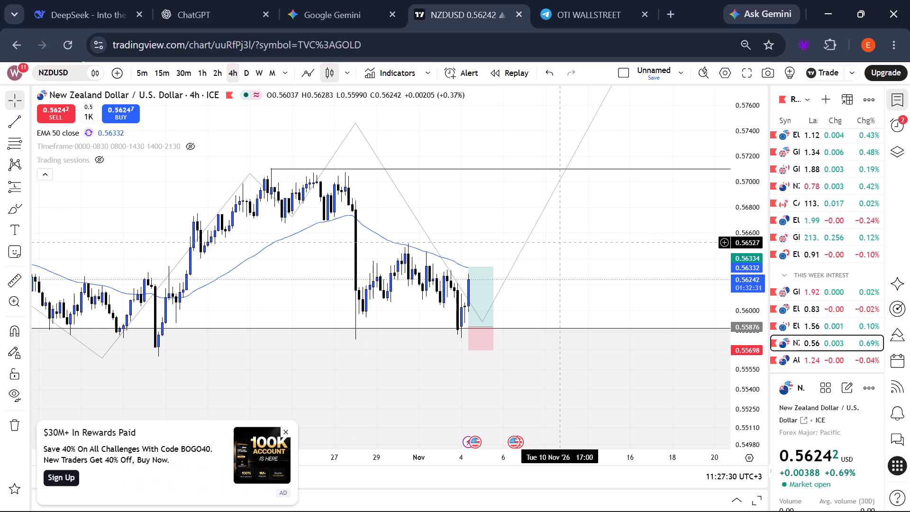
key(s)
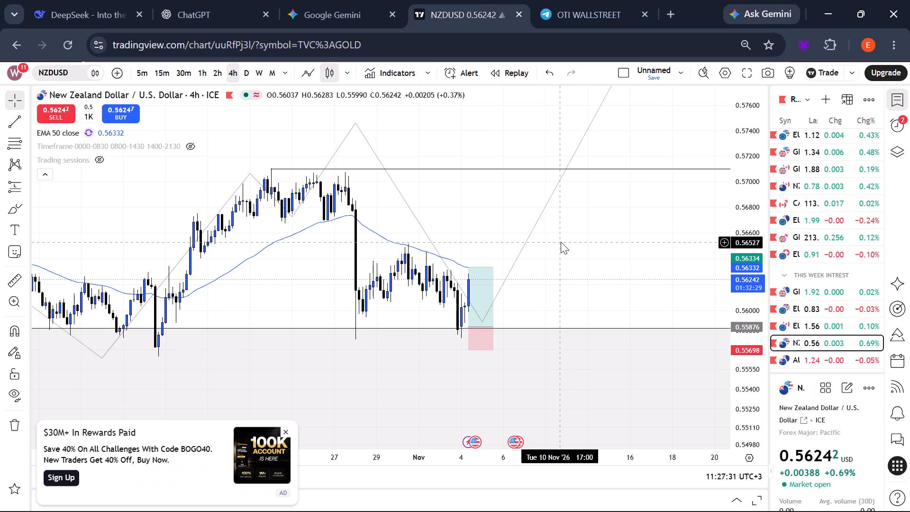
click(707, 135)
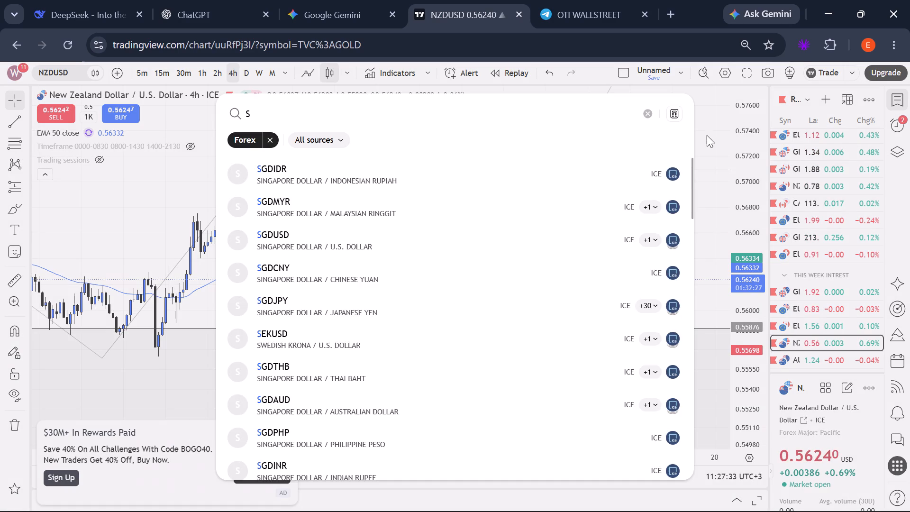
key(shift+super+s)
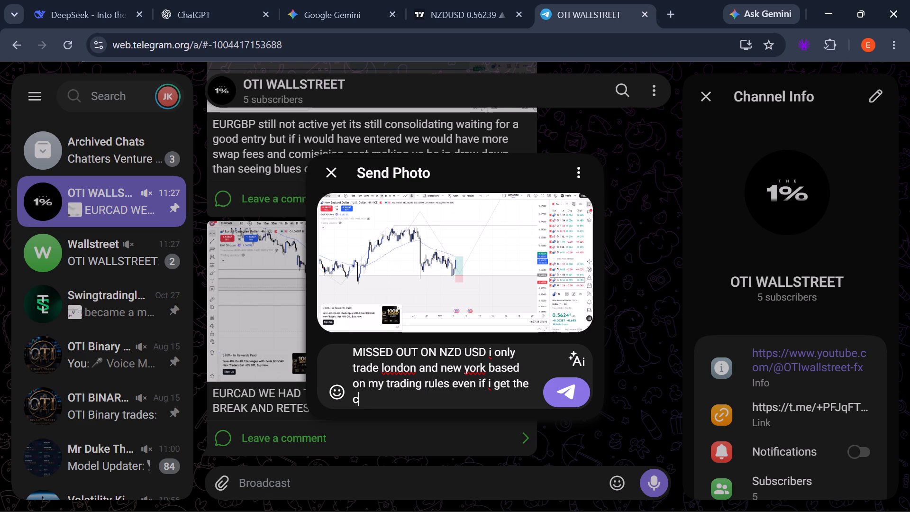
Finish the NZDUSD photo caption with "confrimation in another session am not willing to enter that trade" and post it to OTI WALLSTREET.
text(imation in na)
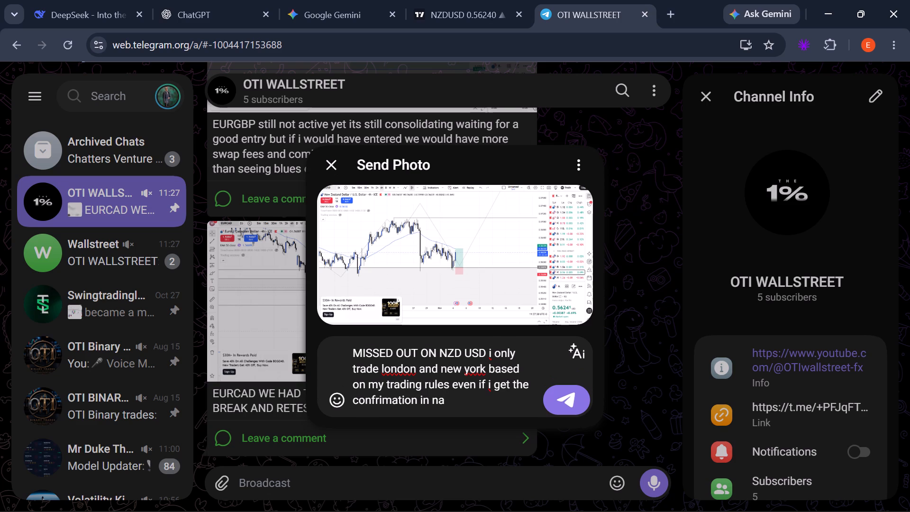
key(BackSpace)
key(BackSpace)
text(another session am not willing to w)
key(BackSpace)
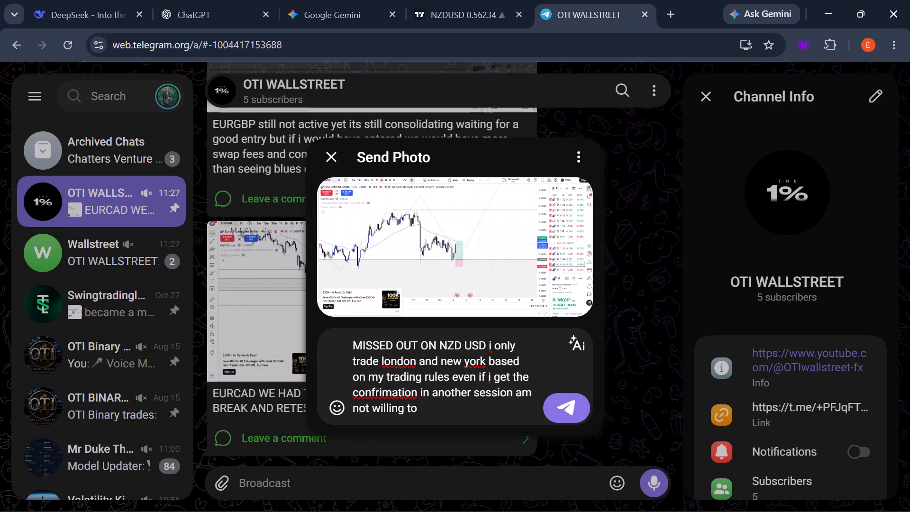
text(enter that trade)
key(space)
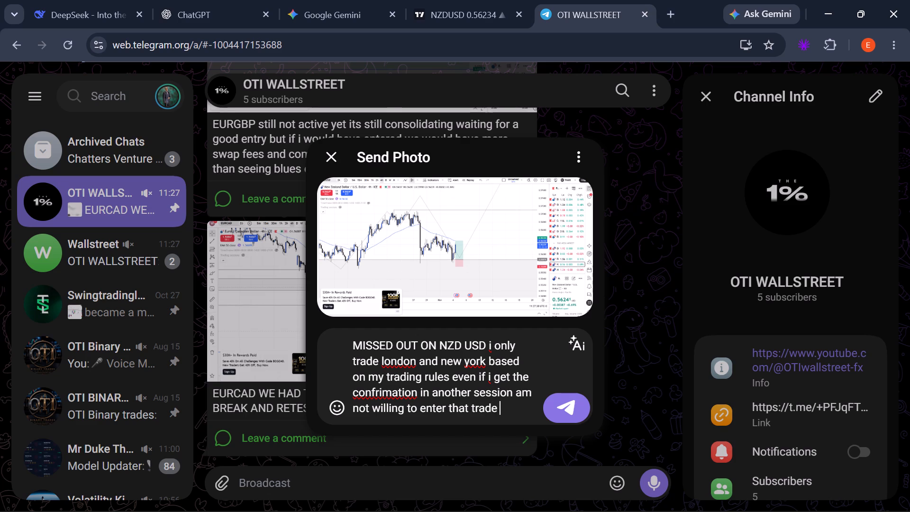
key(Return)
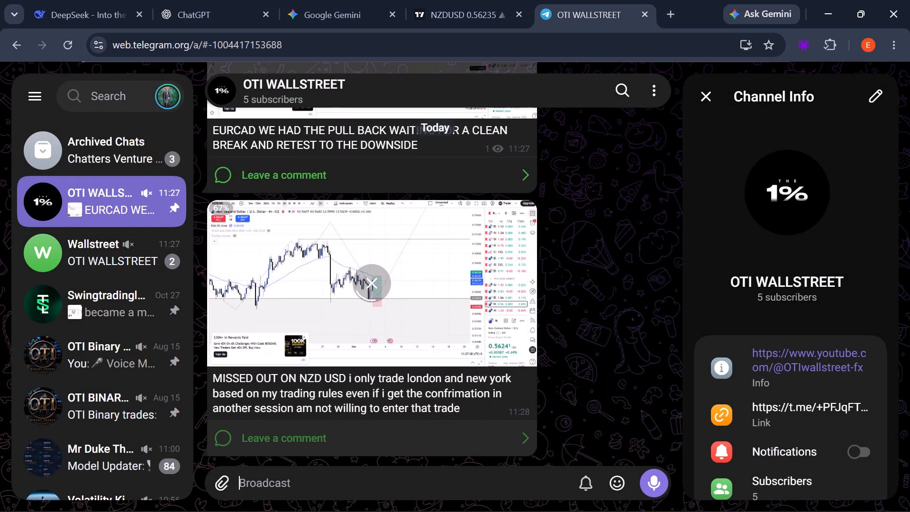
Return to the TradingView chart and show the hidden Trading sessions indicator on NZDUSD 4h.
click(479, 4)
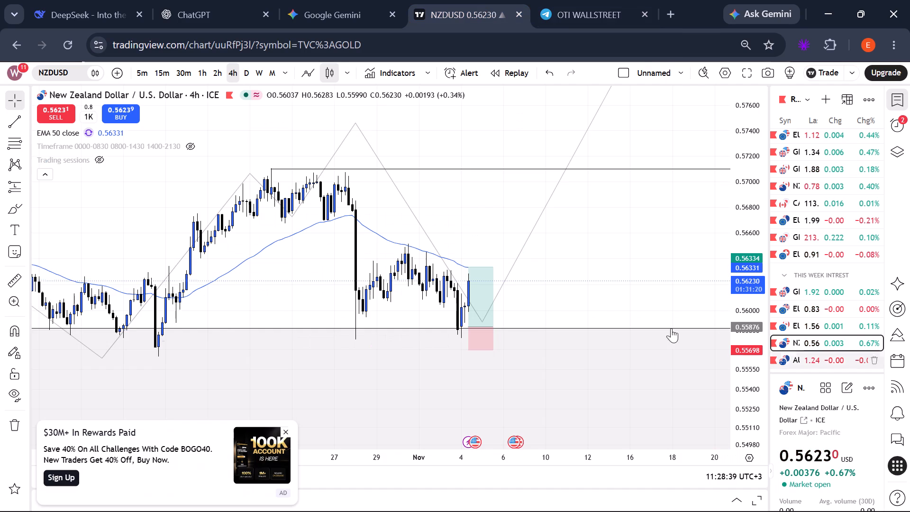
click(98, 158)
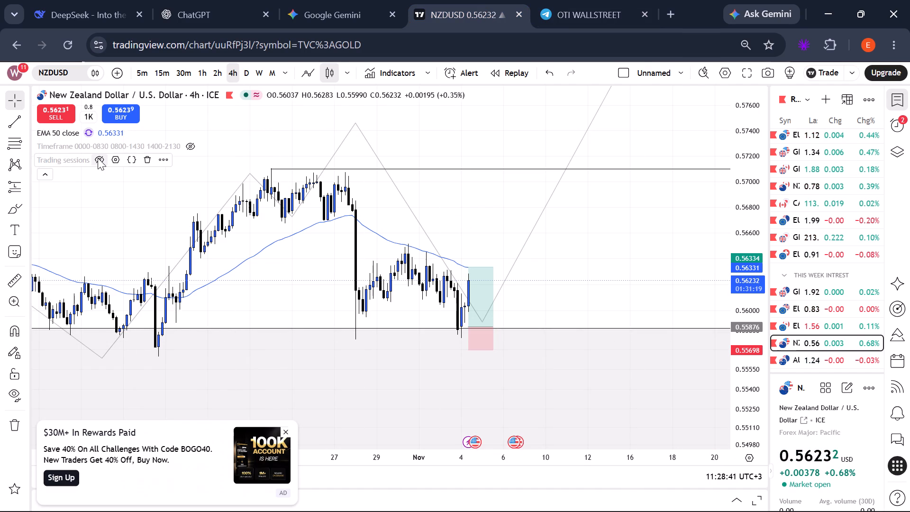
Examine the Tokyo, London and New York session ranges around the NZDUSD long position's entry.
scroll(463, 312, up, 7)
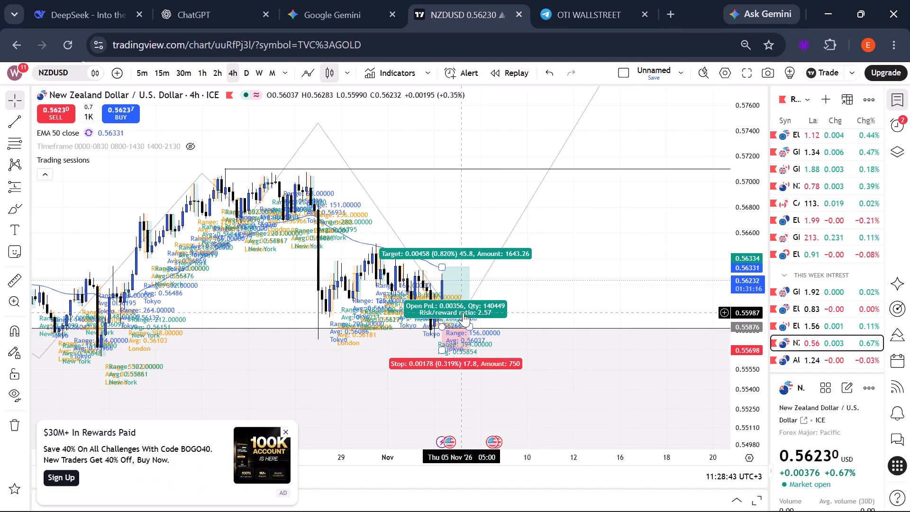
scroll(463, 312, up, 1)
scroll(463, 312, up, 20)
scroll(463, 312, up, 1)
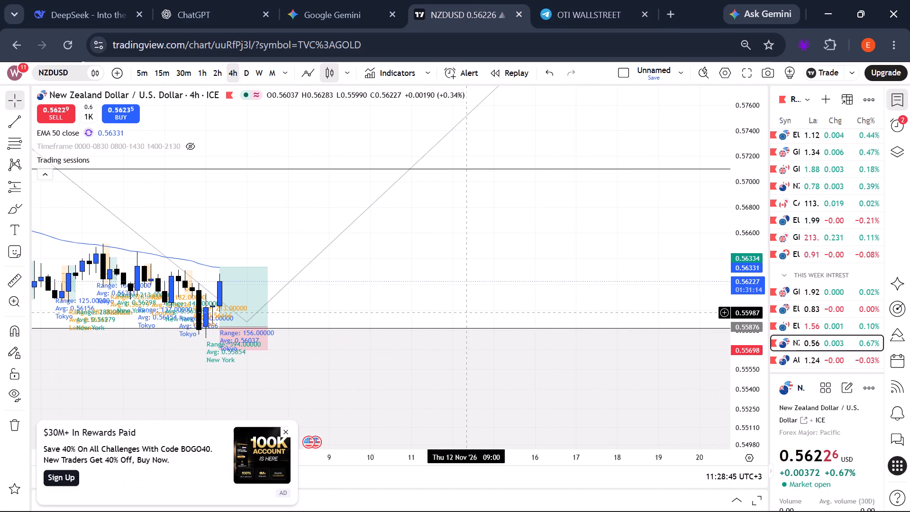
scroll(463, 312, up, 14)
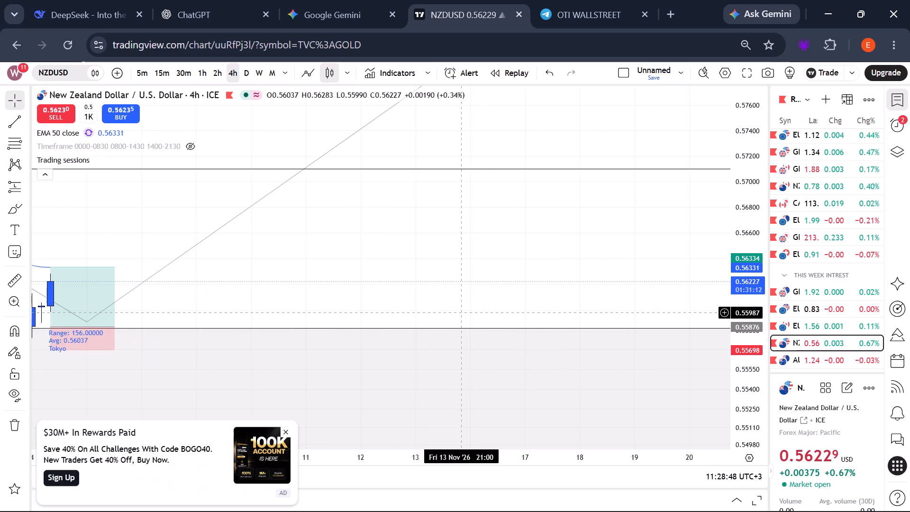
scroll(463, 312, down, 14)
scroll(463, 312, down, 9)
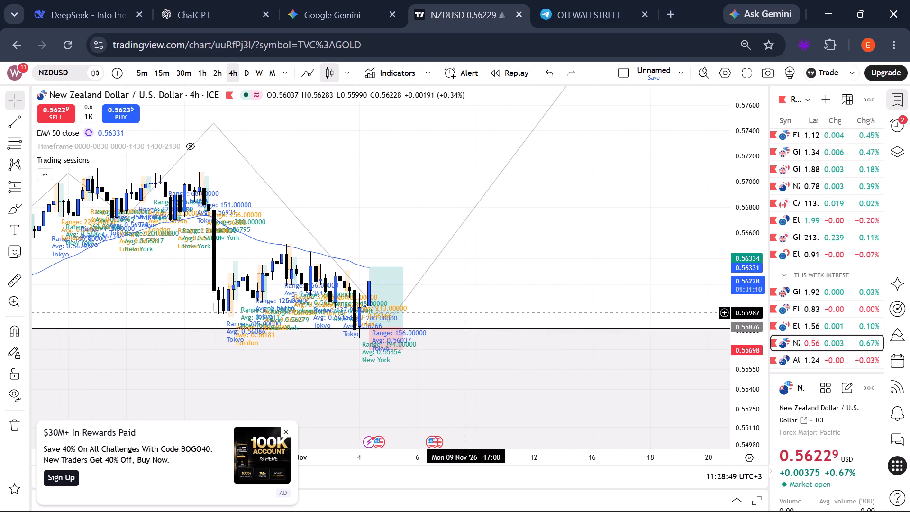
scroll(464, 312, down, 6)
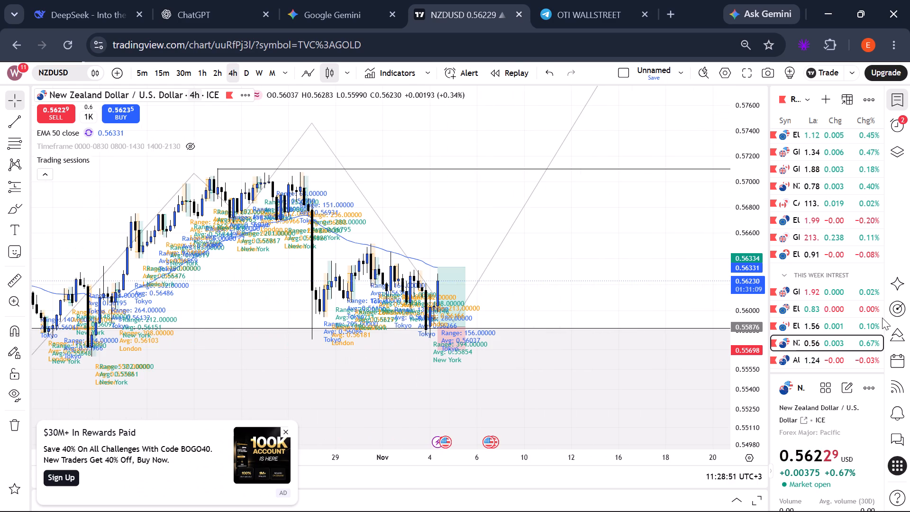
Open AUDNZD from the weekly interest section and examine its 4h session ranges against the long position, grey zone and trend line.
click(847, 364)
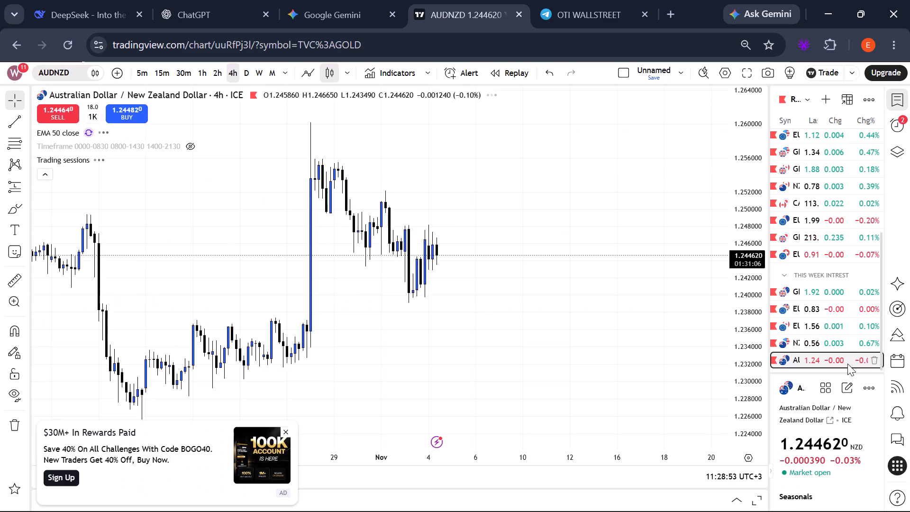
scroll(532, 336, up, 13)
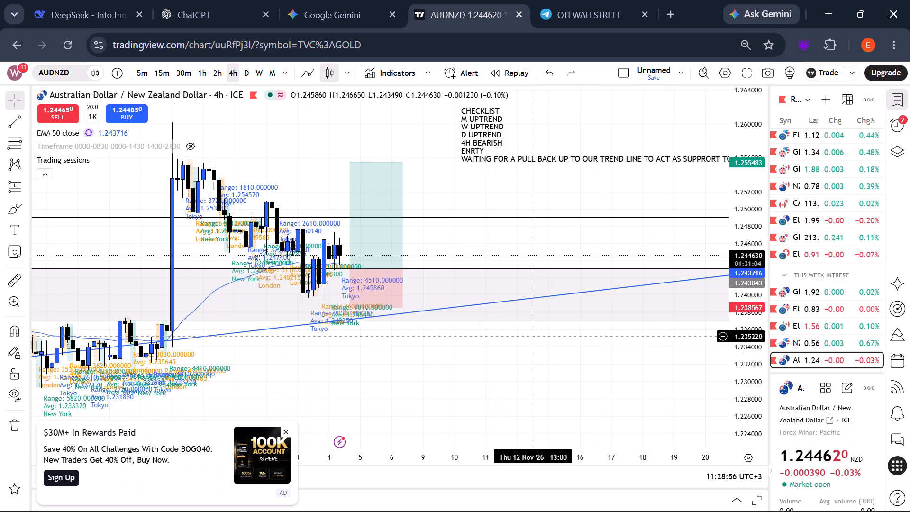
scroll(532, 336, up, 4)
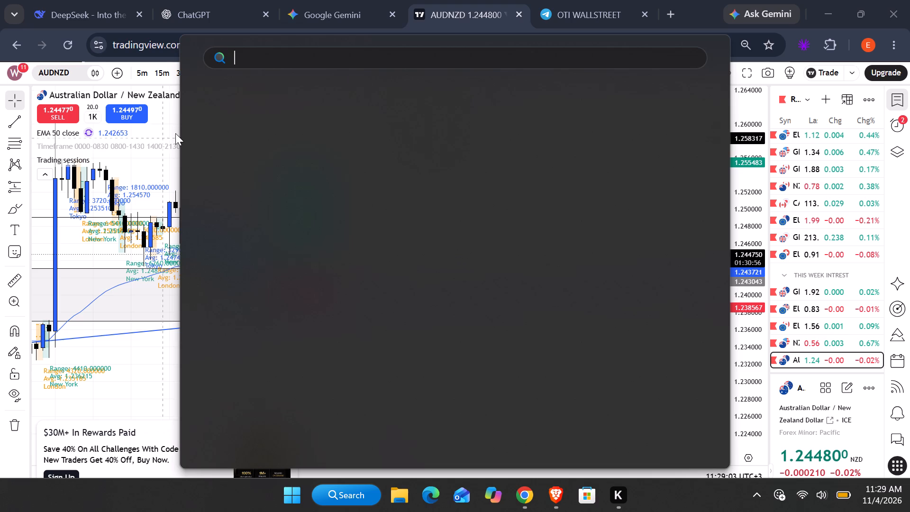
click(173, 120)
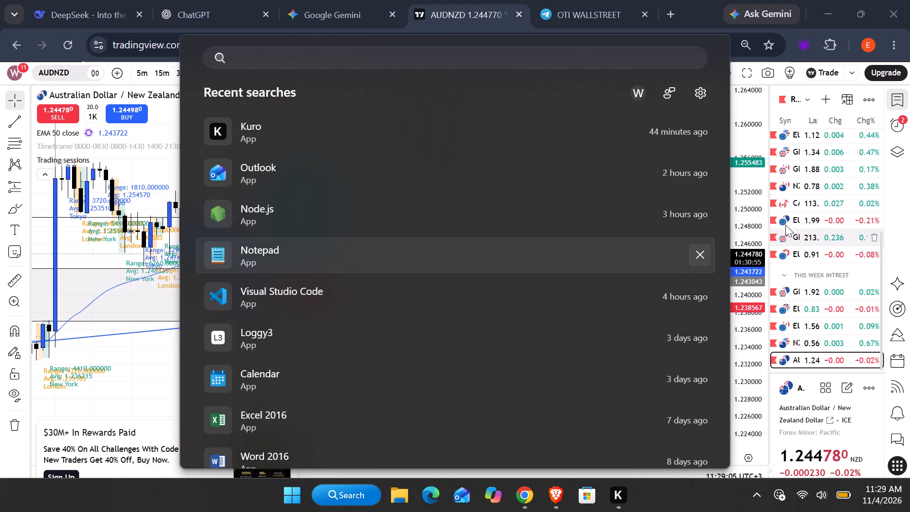
Dismiss the search overlay and capture a screenshot of the AUDNZD 4h chart together with its watchlist.
click(746, 223)
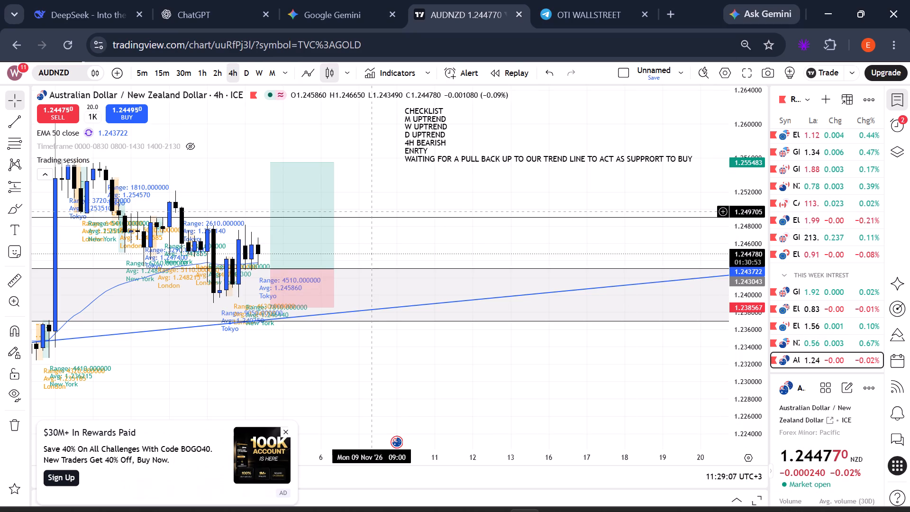
key(shift+super+s)
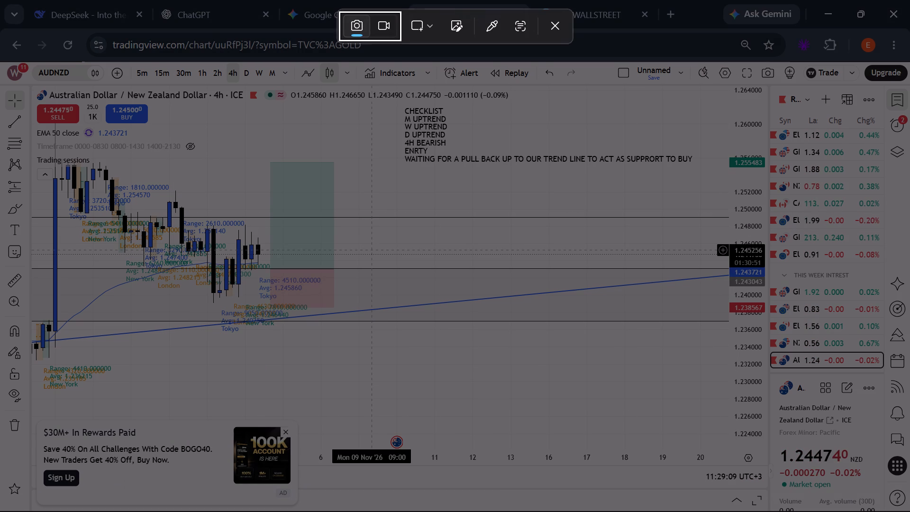
drag(25, 72, 25, 111)
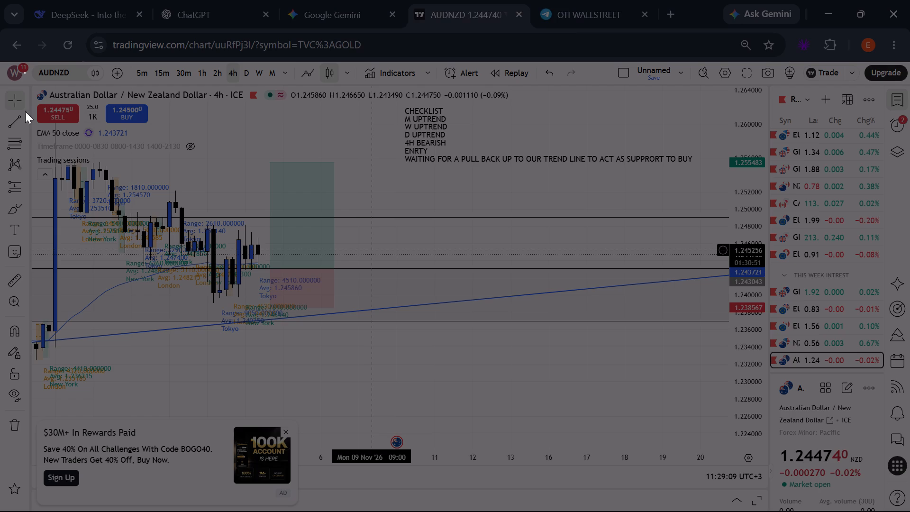
drag(25, 111, 767, 494)
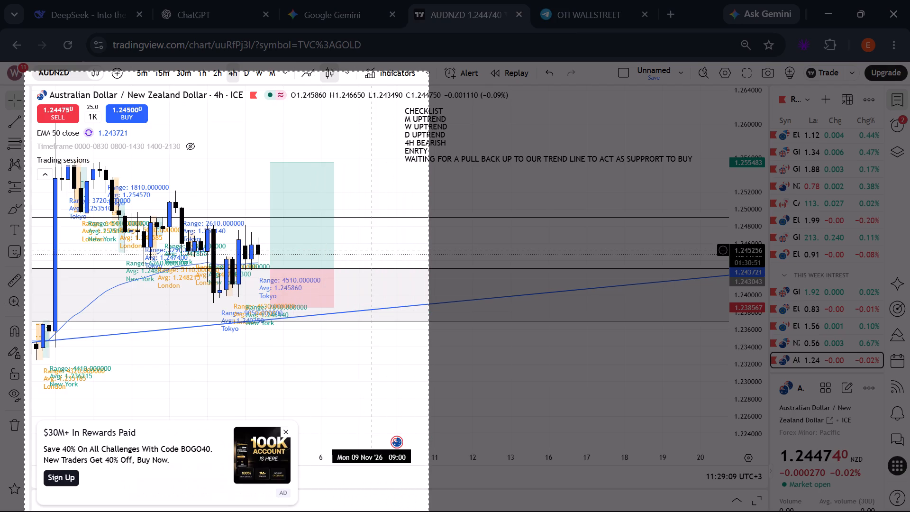
drag(767, 494, 880, 510)
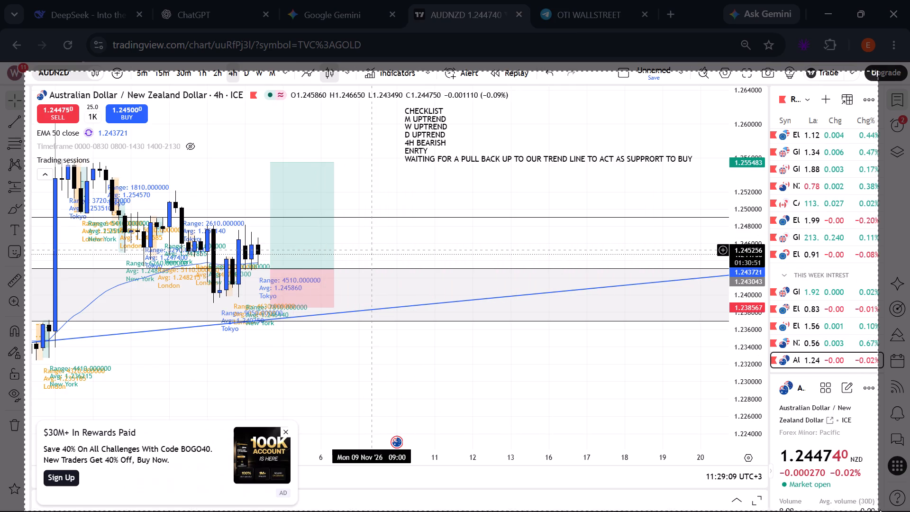
drag(880, 510, 903, 511)
click(580, 0)
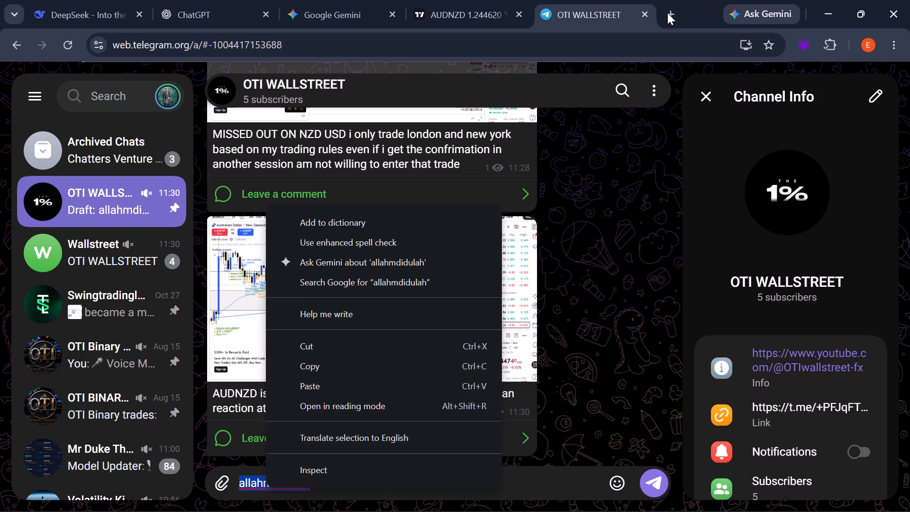
Search Google for alhamdulillah in a new tab and copy the word "Alhamdulillah" from the overview.
click(667, 13)
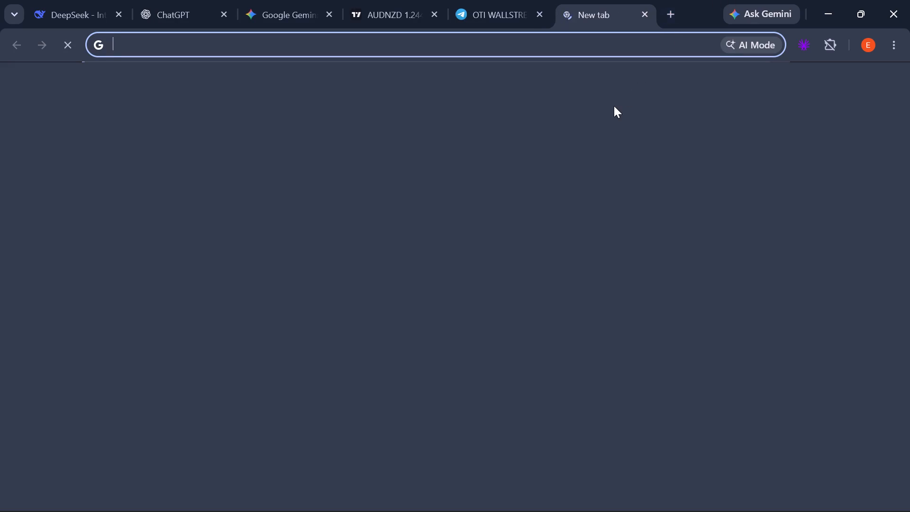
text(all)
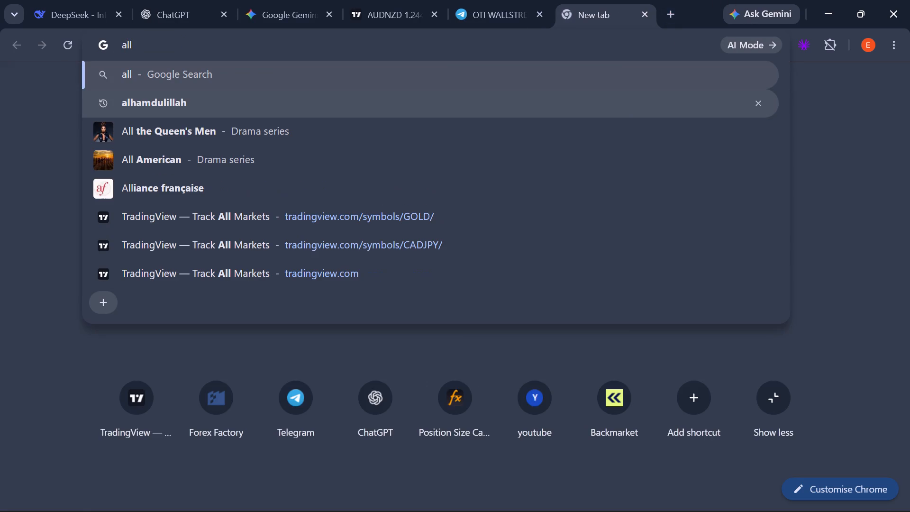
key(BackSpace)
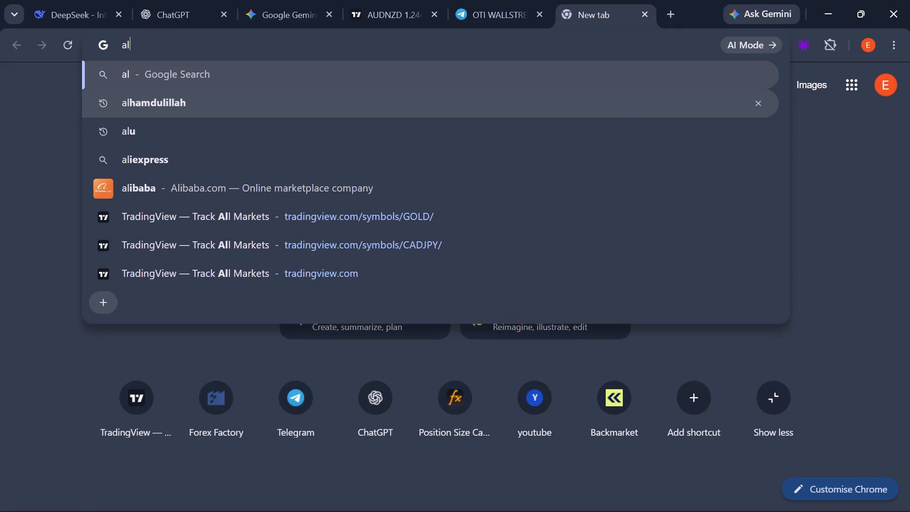
click(469, 107)
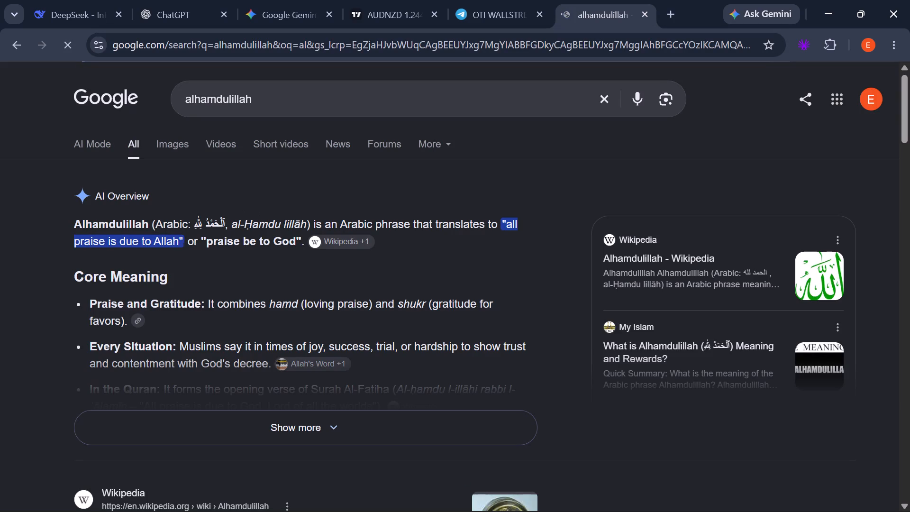
drag(70, 222, 149, 225)
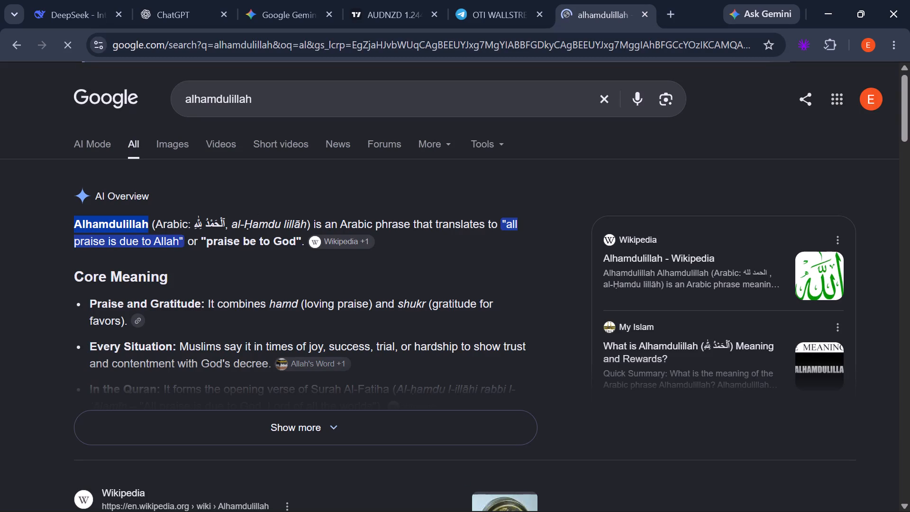
key(ctrl+c)
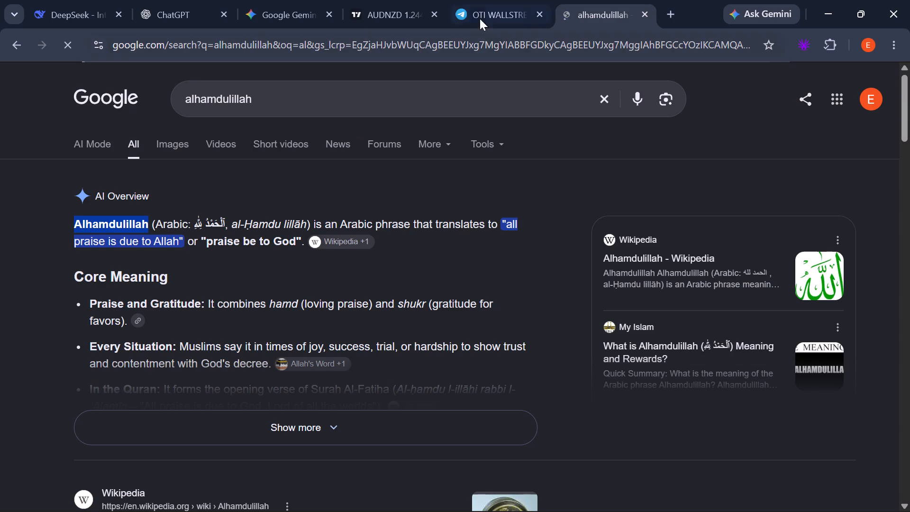
drag(475, 2, 476, 7)
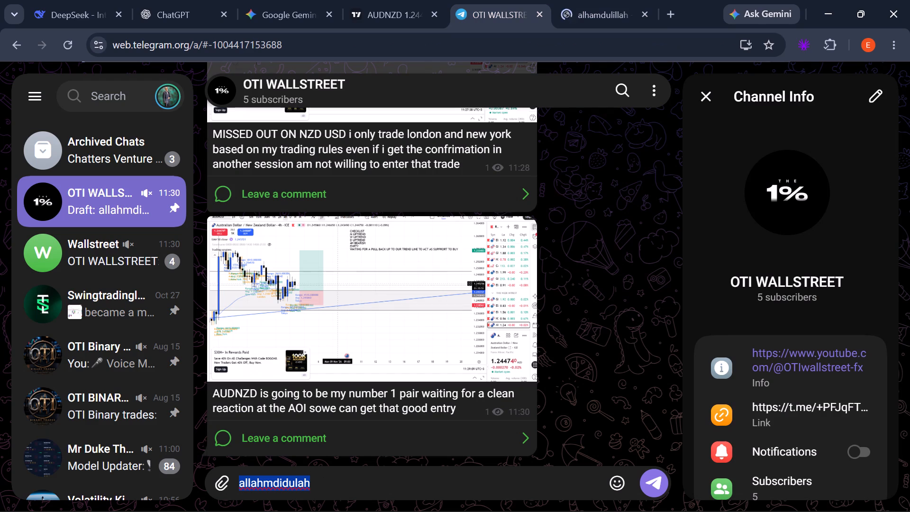
key(ctrl+v)
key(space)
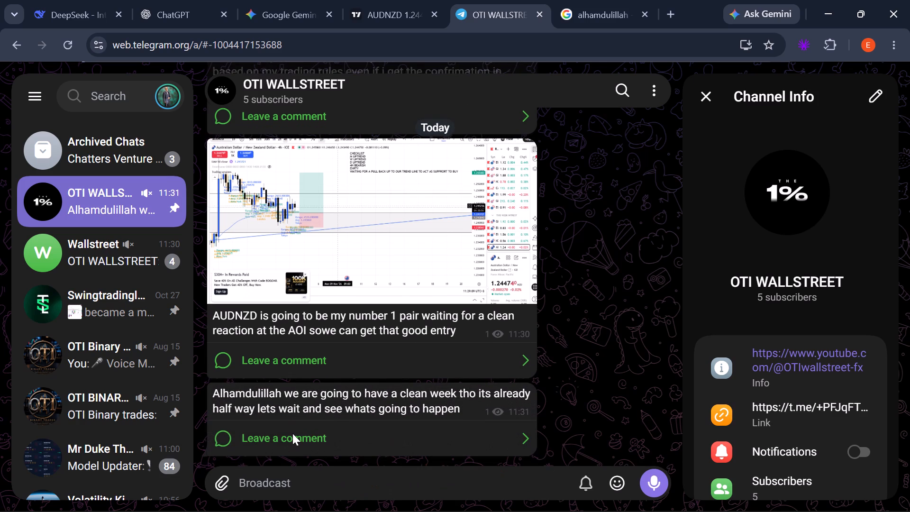
Return to the TradingView AUDNZD chart and hide the Trading sessions indicator.
click(399, 5)
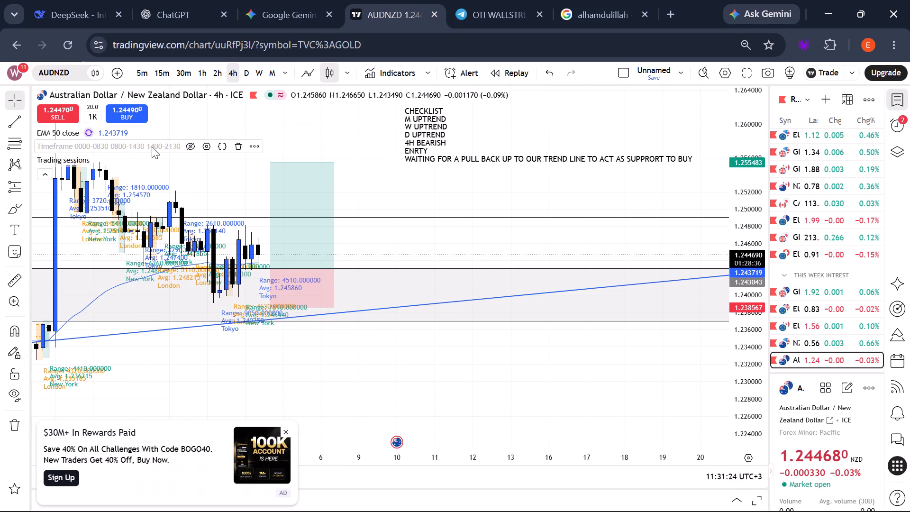
click(100, 161)
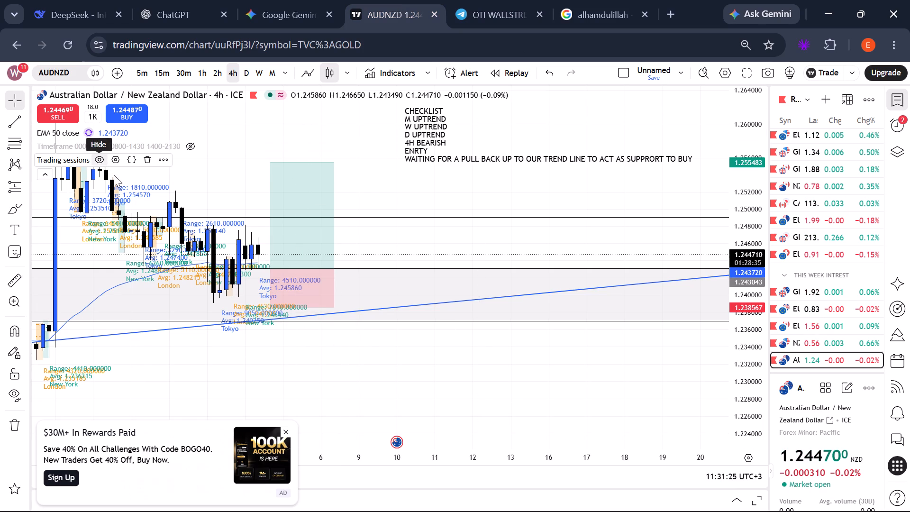